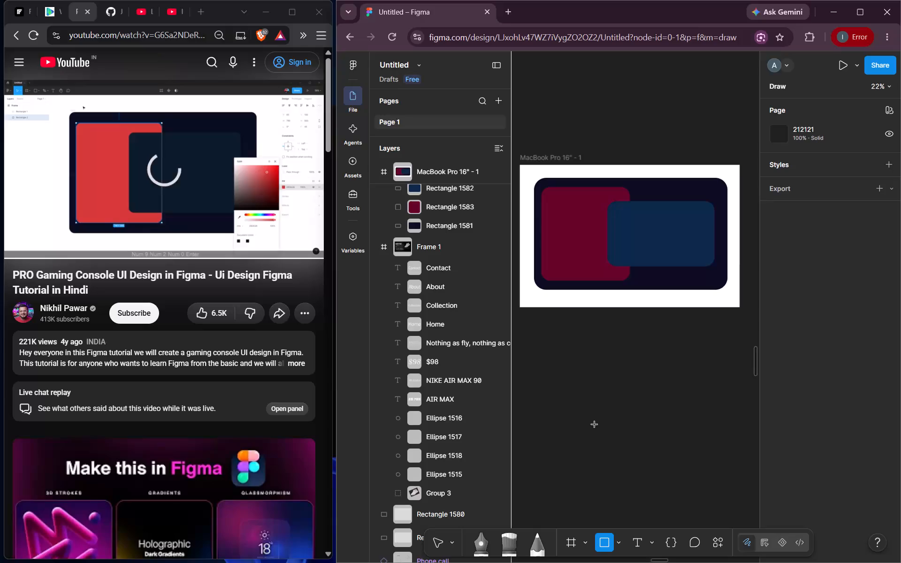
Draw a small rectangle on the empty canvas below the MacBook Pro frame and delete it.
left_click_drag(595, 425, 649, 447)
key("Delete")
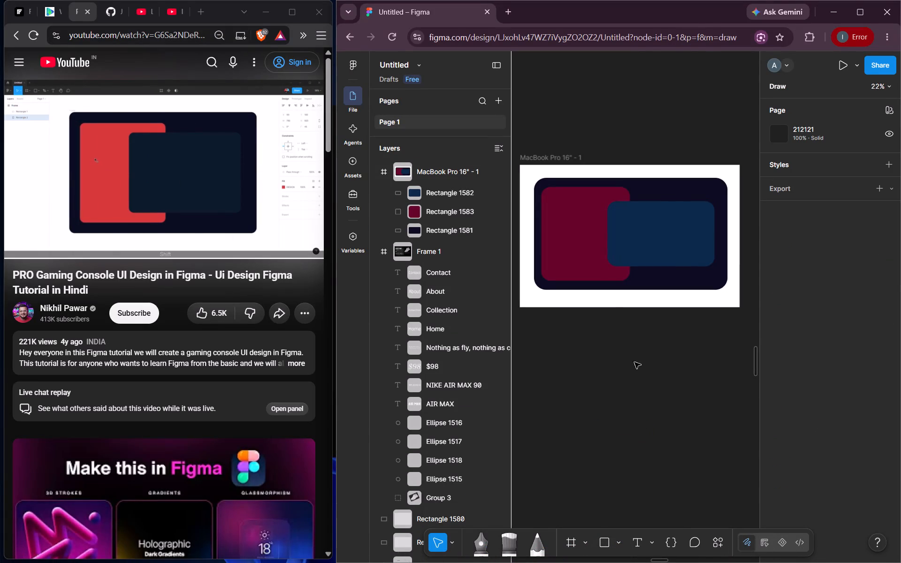
Move the maroon rectangle horizontally towards the blue one, to about X 265, keeping it vertically centred on the dark panel.
left_click_drag(579, 241, 591, 240)
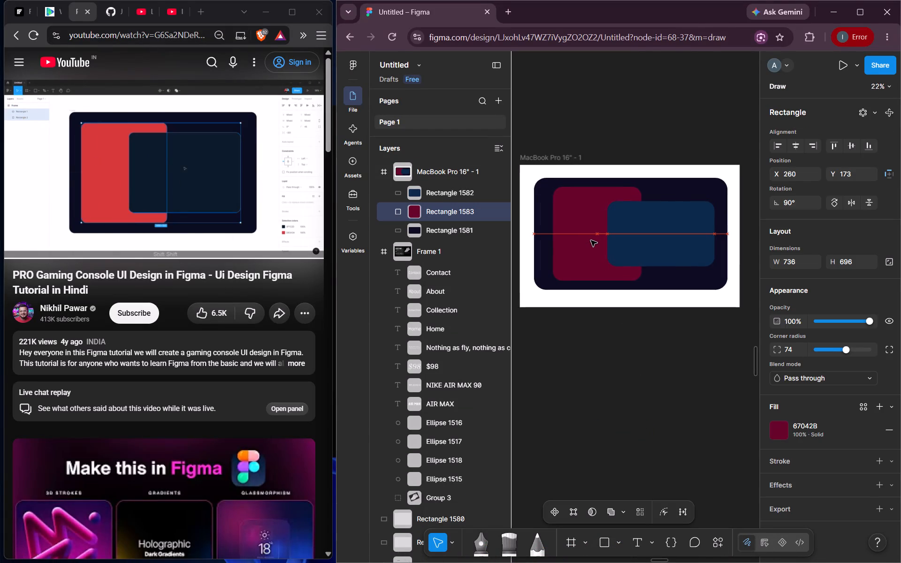
left_click_drag(591, 240, 591, 239)
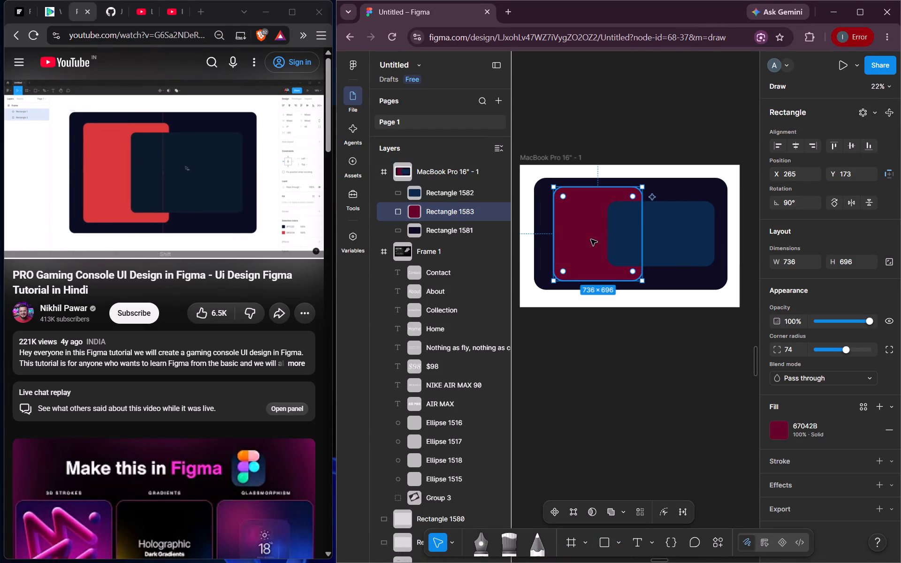
Select the blue and maroon rectangles together and centre the pair on the dark background panel.
left_click(675, 244)
left_click(675, 244)
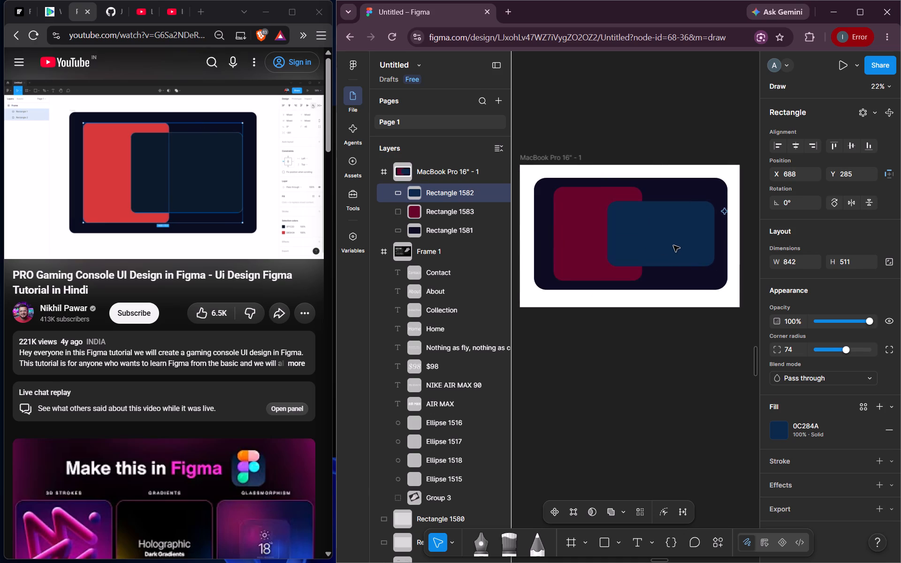
left_click(575, 245, "shift")
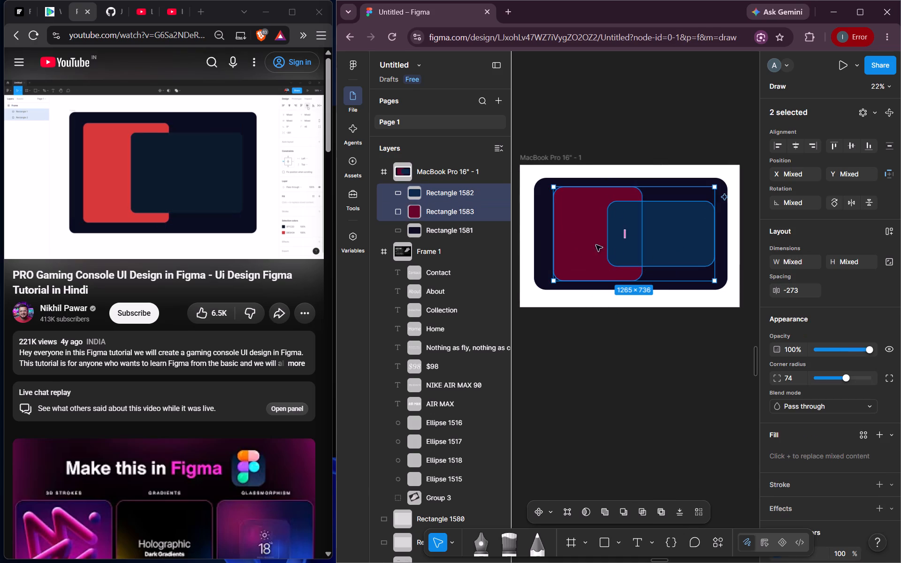
left_click(623, 248)
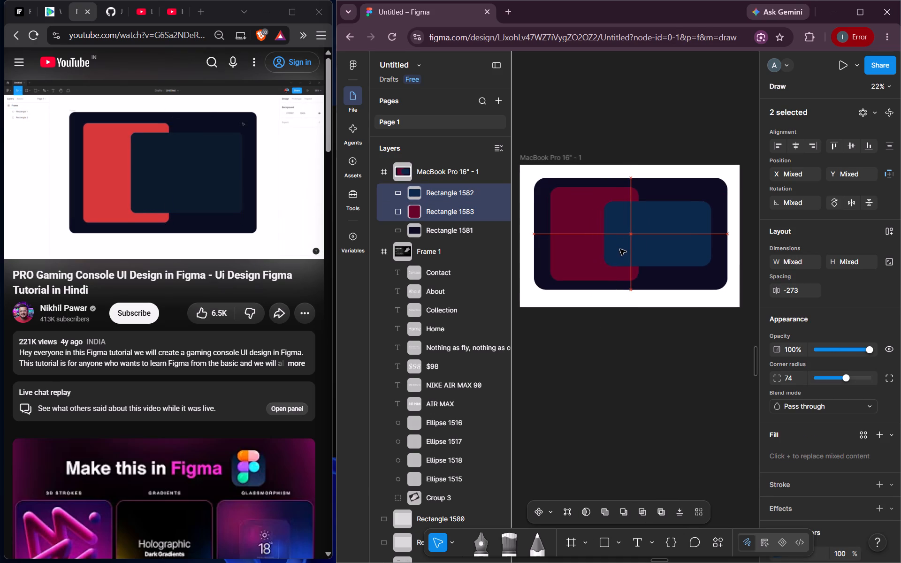
left_click(620, 250)
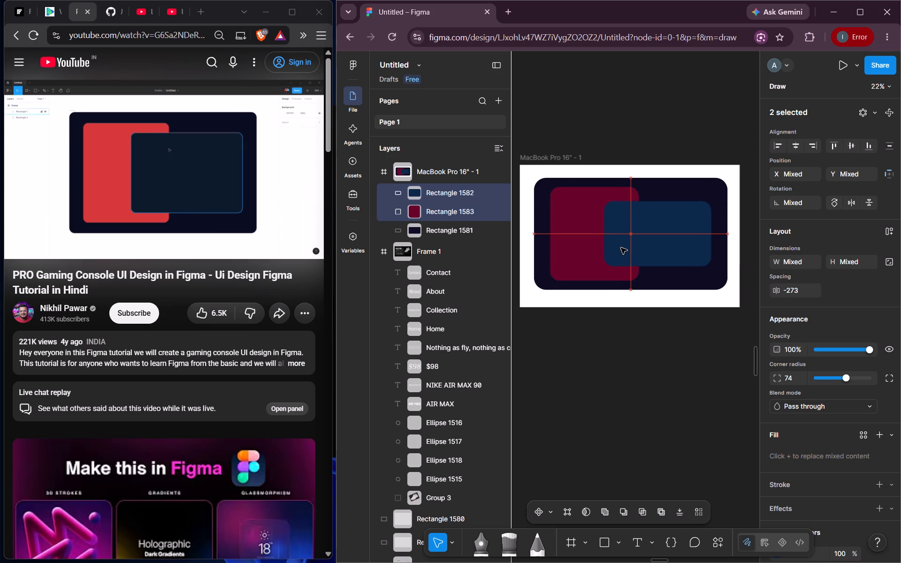
left_click(625, 326)
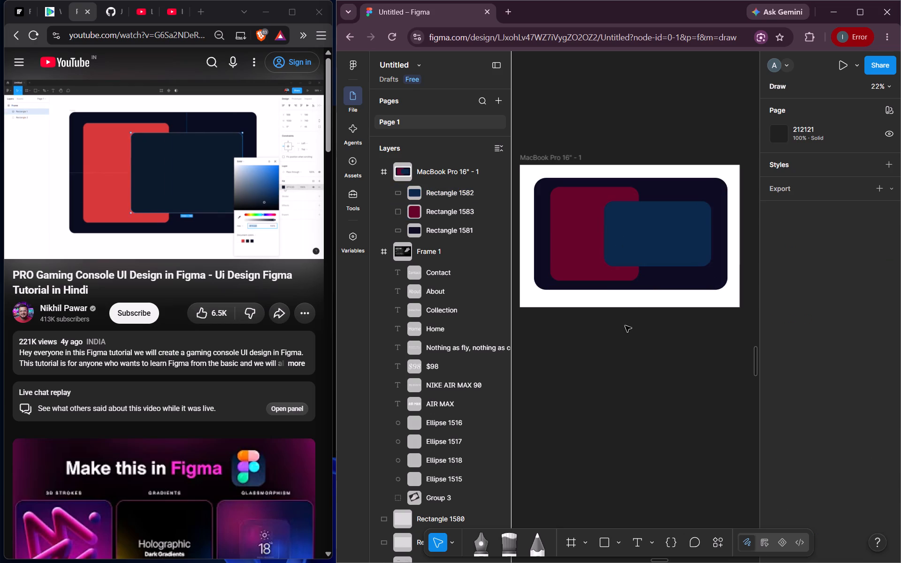
Extend the blue rectangle at its top and bottom edges to a height of about 552 and position it at about X 667, Y 265.
left_click(657, 232)
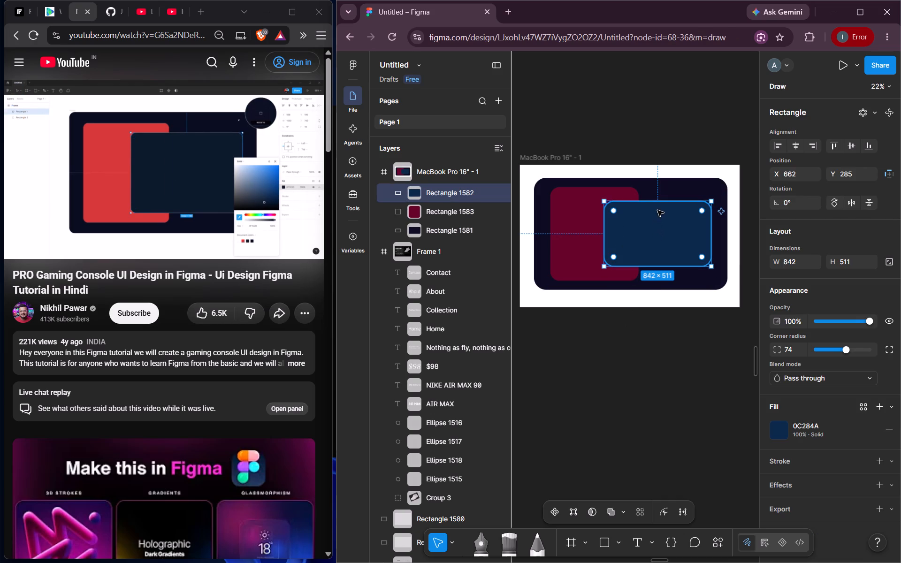
left_click_drag(656, 205, 656, 198)
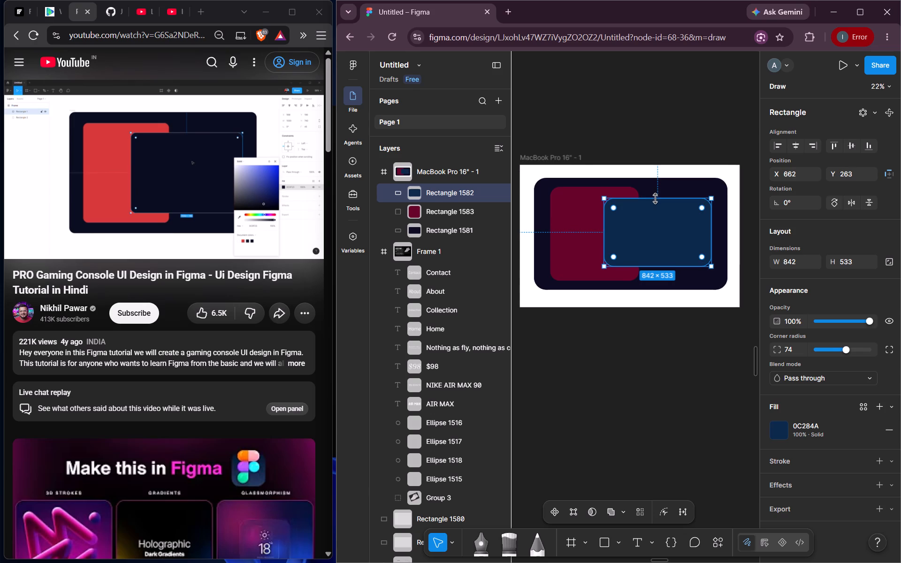
left_click_drag(658, 263, 658, 268)
left_click(658, 268)
left_click(658, 248)
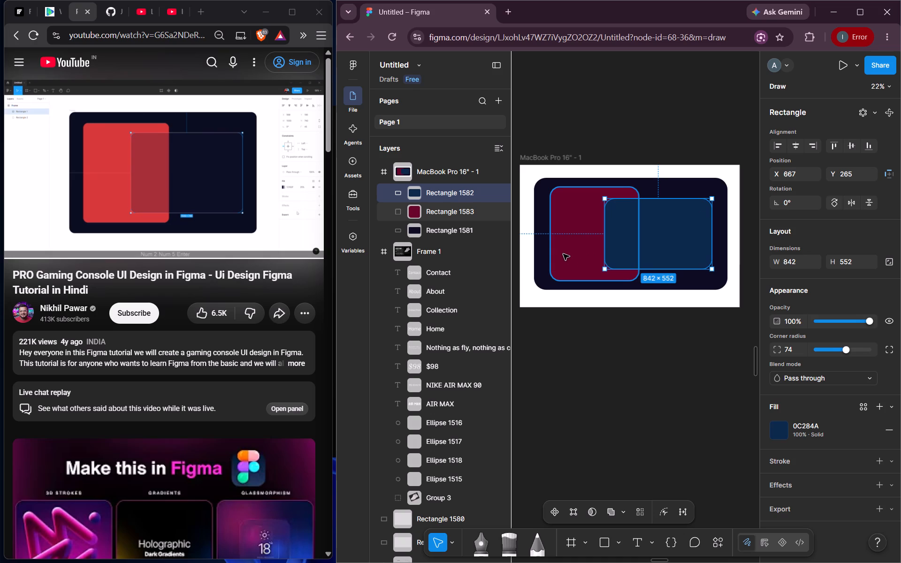
Select the maroon and blue rectangles together and re-centre the pair on the dark background panel.
left_click(559, 251, "shift")
left_click(643, 247)
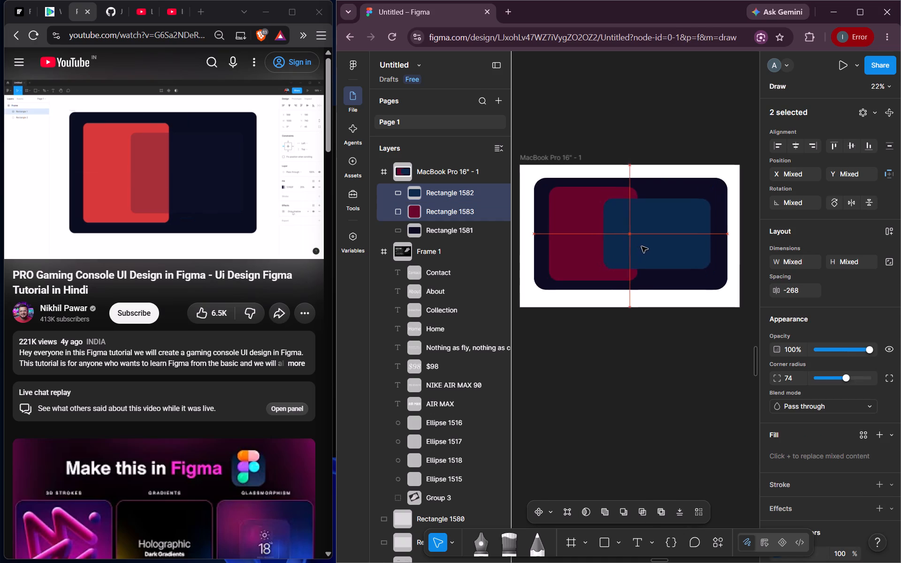
left_click(644, 343)
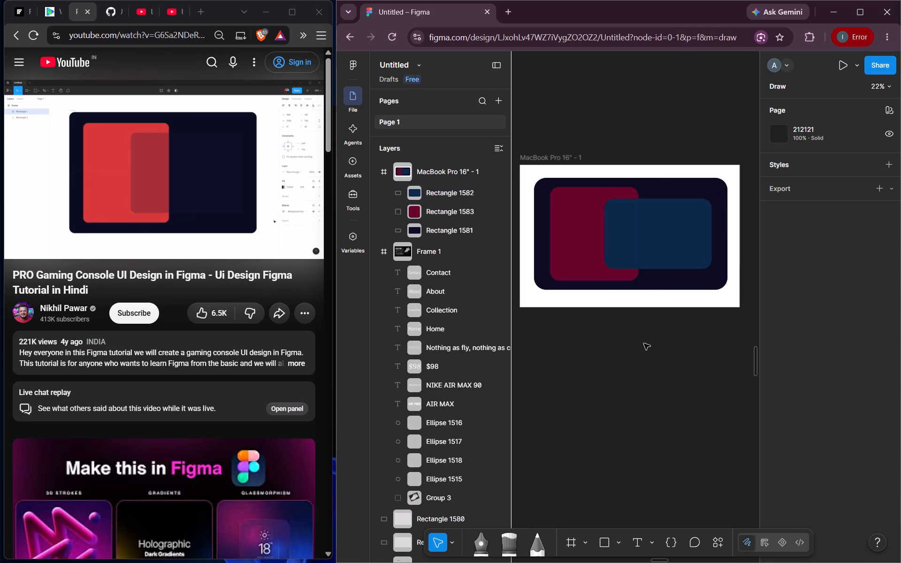
Set the blue rectangle's opacity to 39%.
left_click(656, 234)
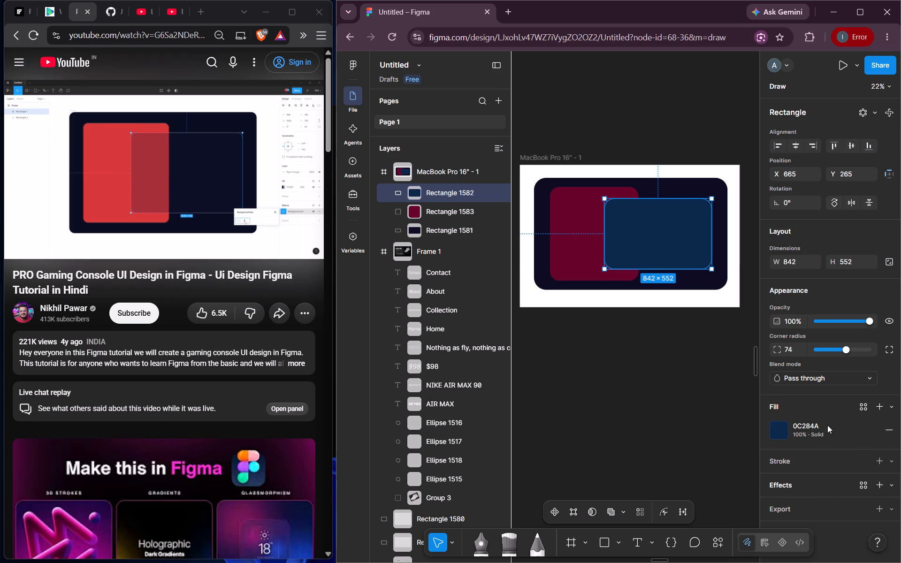
left_click(837, 321)
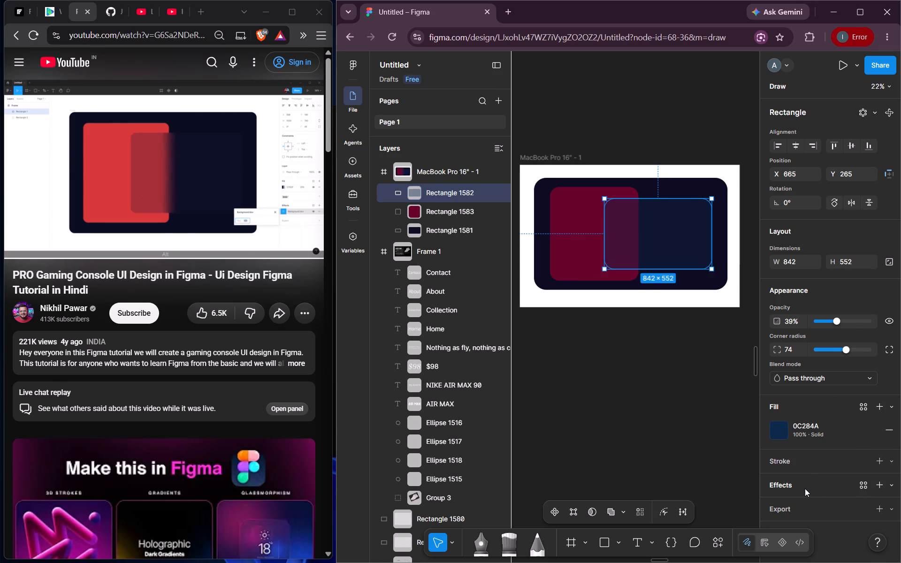
Add an effect to the blue rectangle and make it a uniform background blur of 100.
left_click(805, 488)
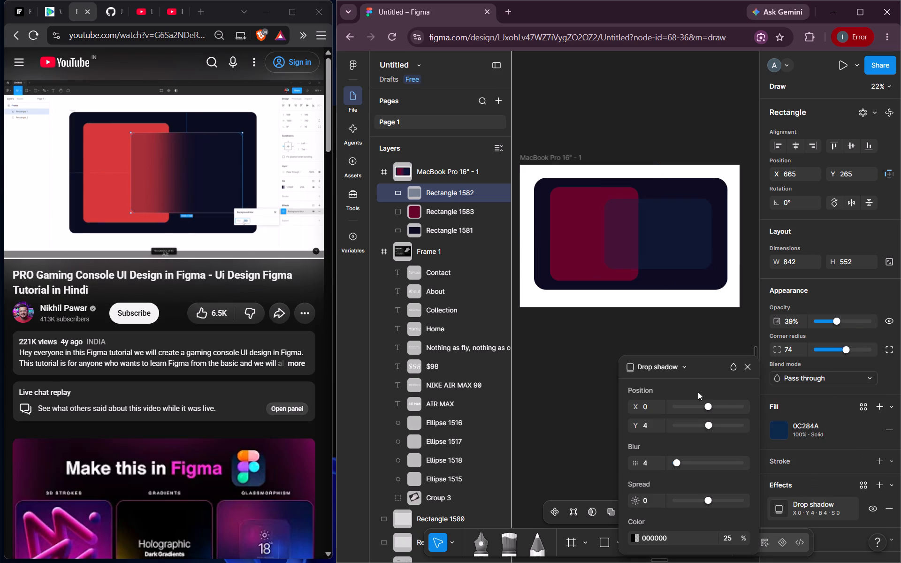
left_click(677, 361)
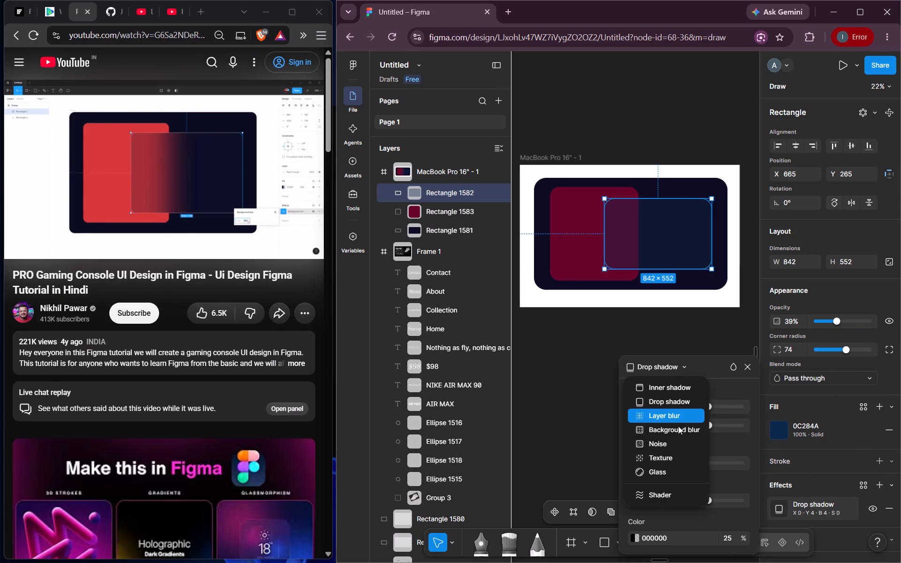
left_click(678, 431)
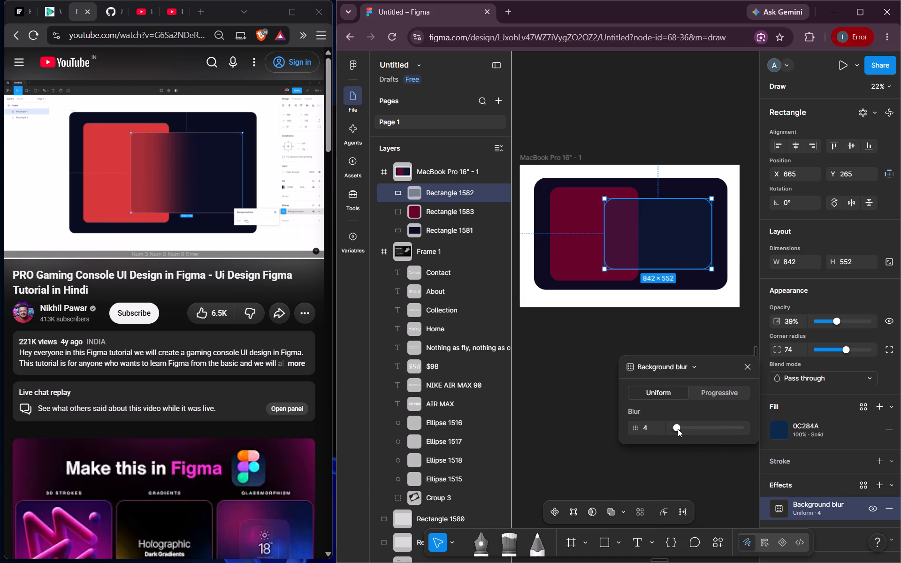
left_click_drag(678, 428, 768, 427)
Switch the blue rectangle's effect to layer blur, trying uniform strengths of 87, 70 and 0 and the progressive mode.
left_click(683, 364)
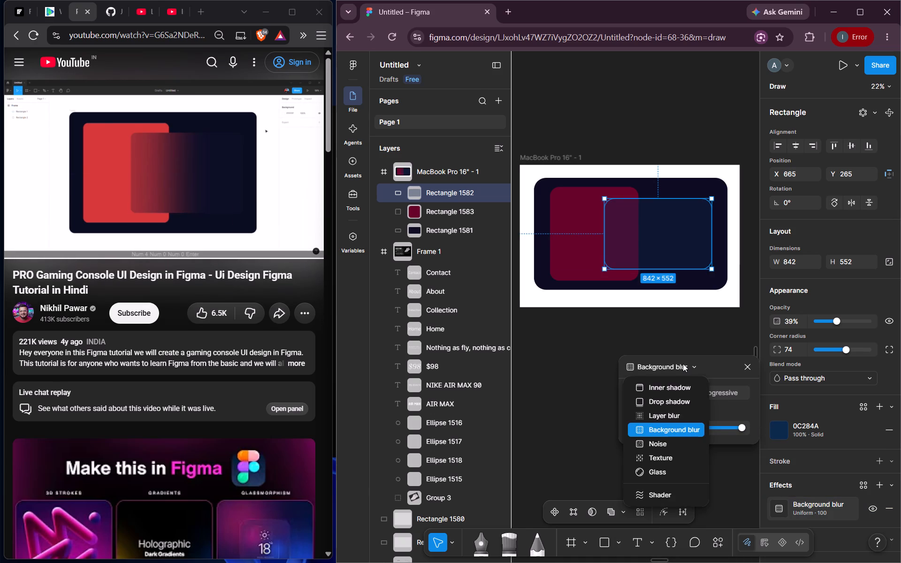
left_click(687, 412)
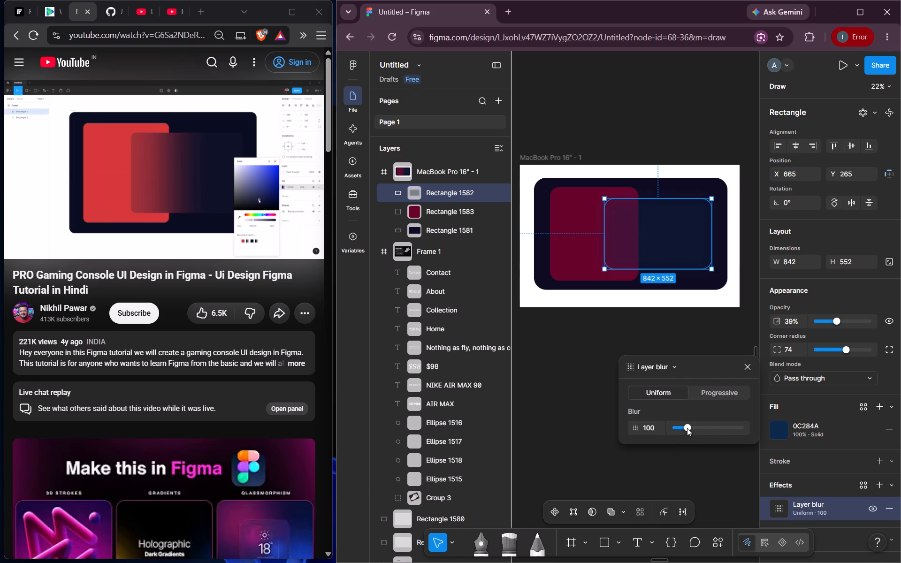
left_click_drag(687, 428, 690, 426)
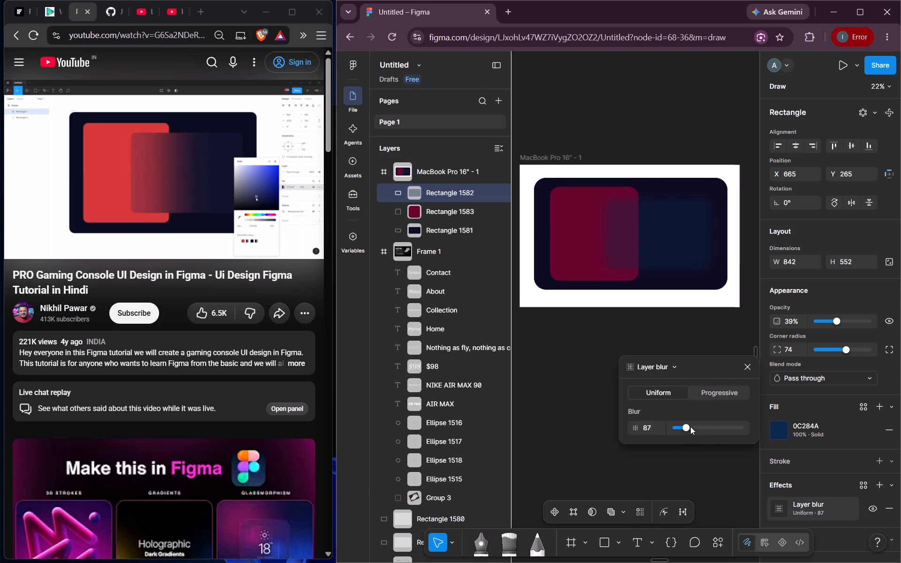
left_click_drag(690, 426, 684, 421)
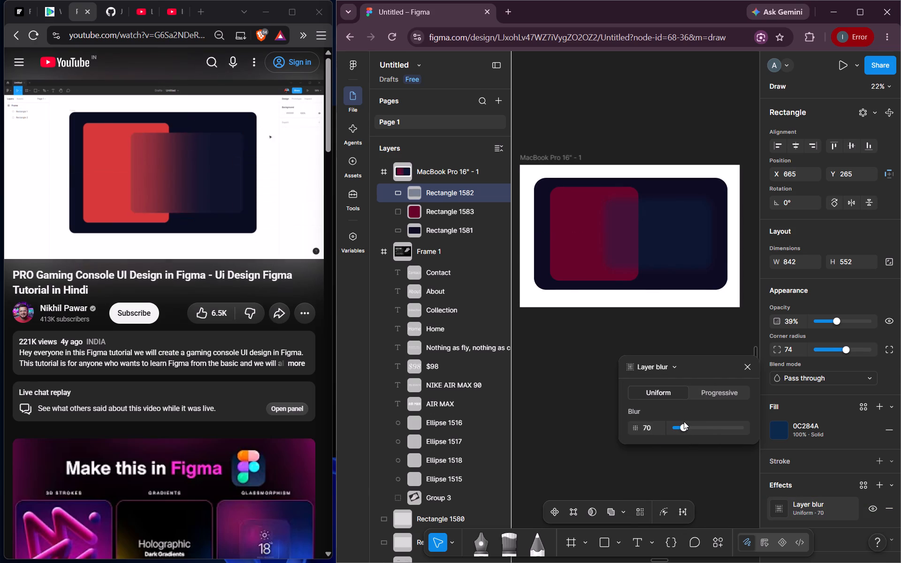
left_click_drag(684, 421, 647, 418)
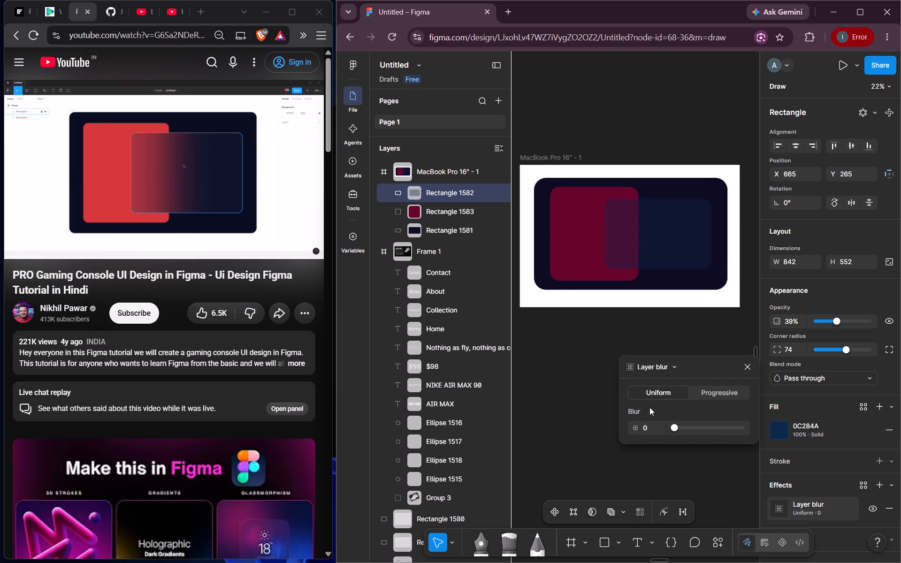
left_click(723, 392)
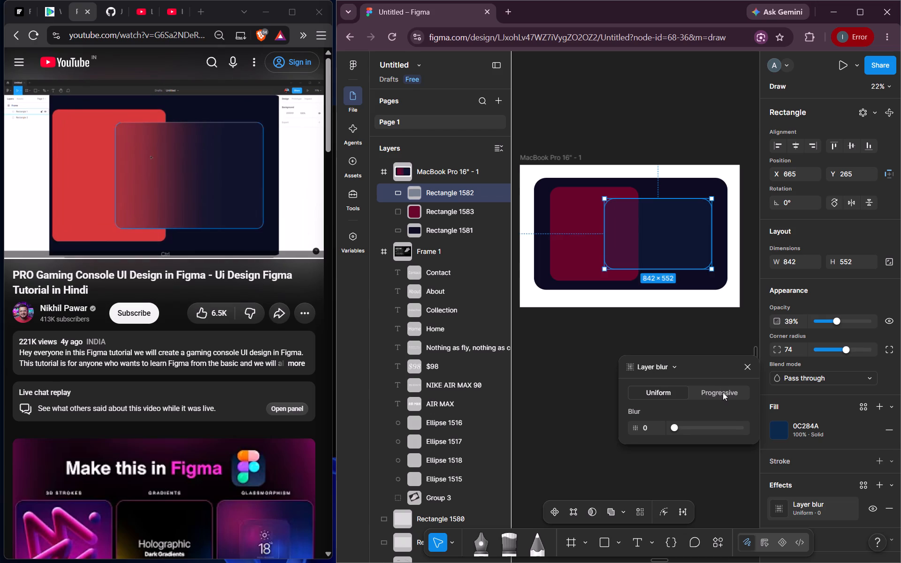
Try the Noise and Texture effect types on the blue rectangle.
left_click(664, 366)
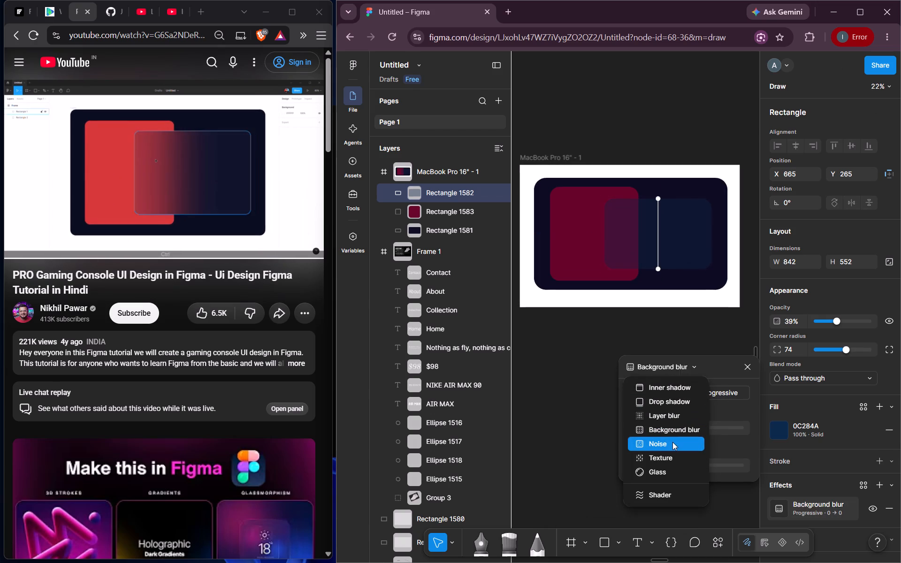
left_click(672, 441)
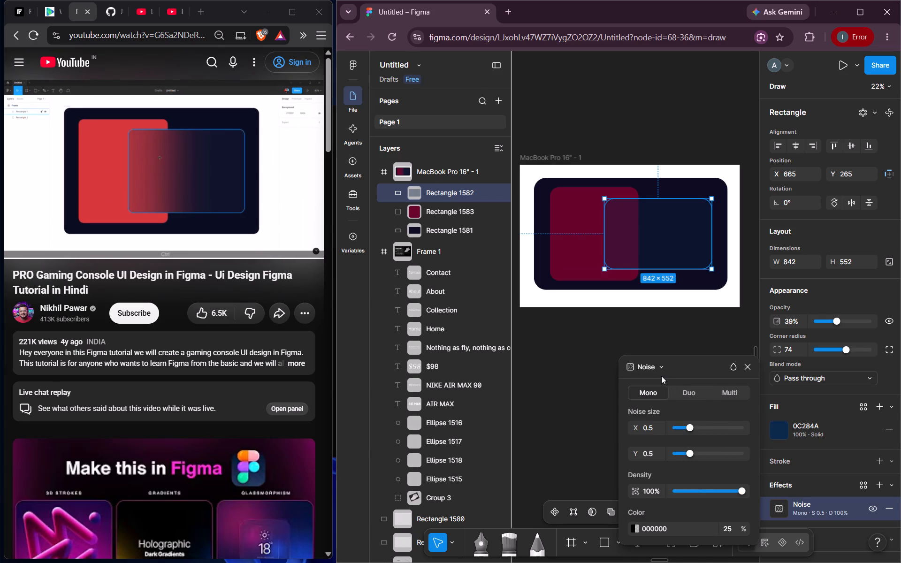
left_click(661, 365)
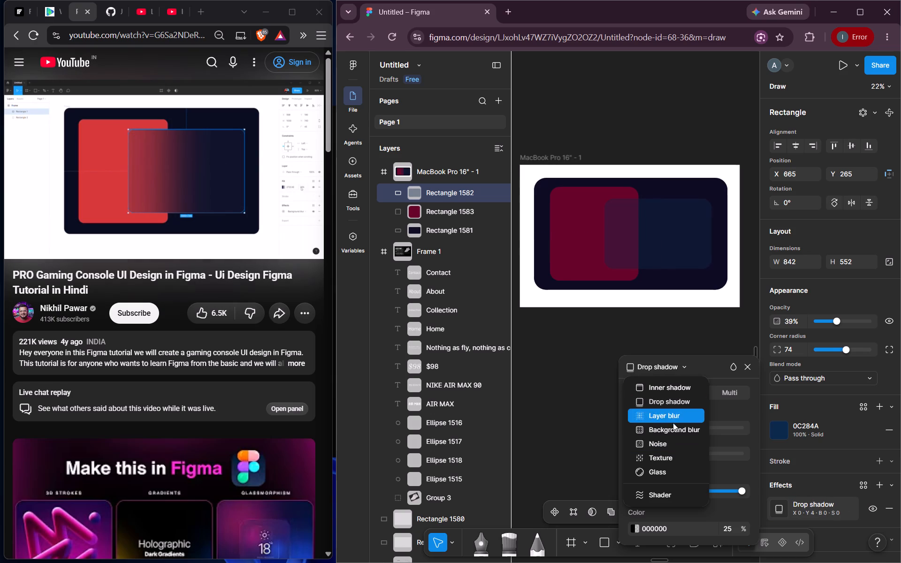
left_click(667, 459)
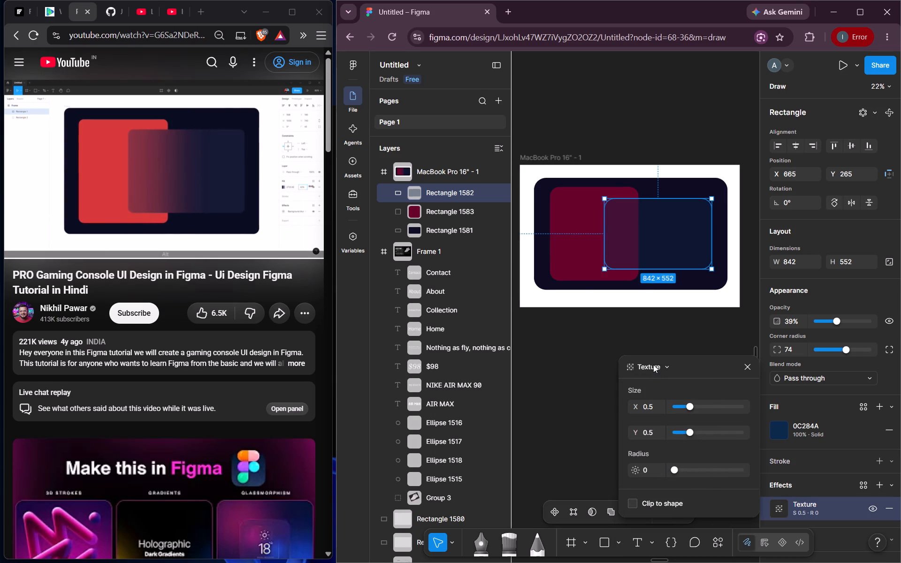
Change the blue rectangle's effect type to Glass.
left_click(653, 365)
left_click(657, 478)
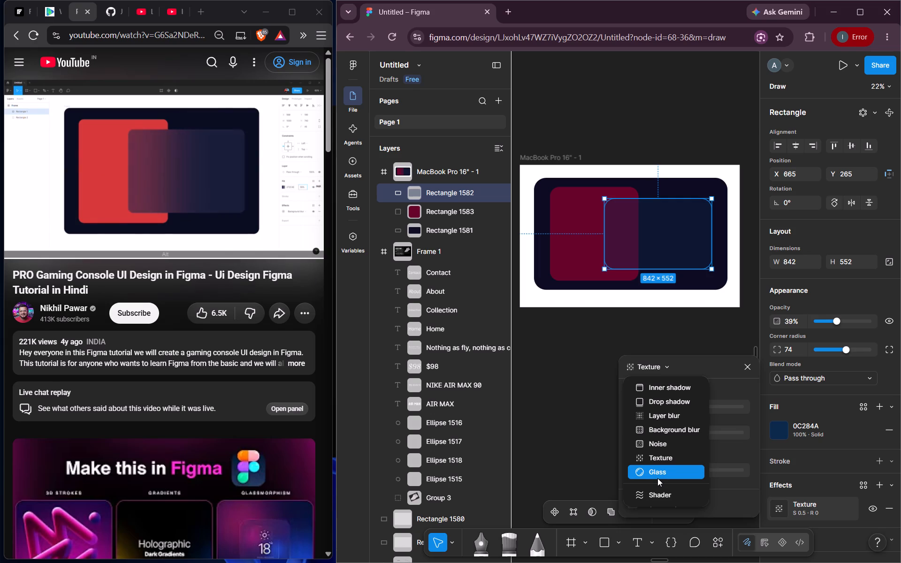
left_click(657, 478)
left_click(660, 472)
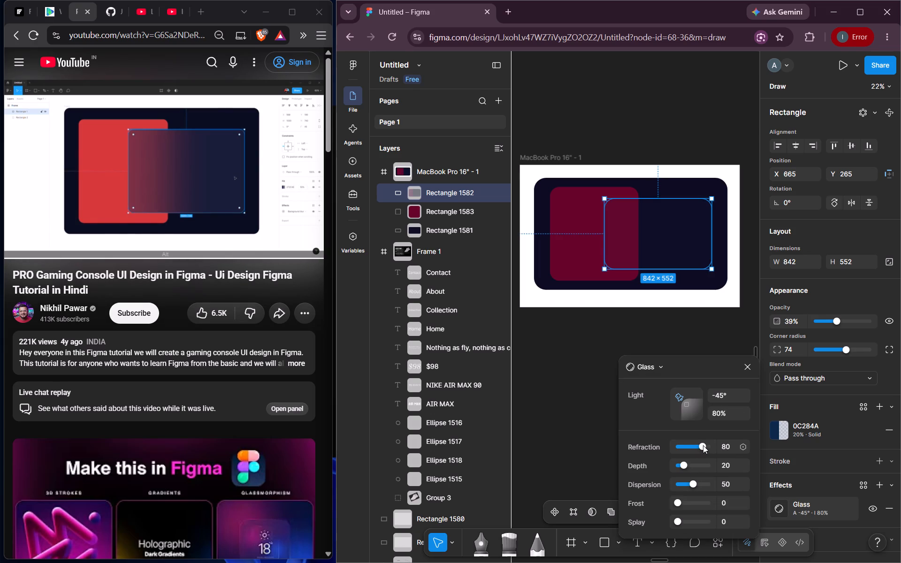
Set the glass effect's refraction, depth, dispersion and frost to 100, and raise its splay close to maximum.
left_click_drag(703, 445, 643, 444)
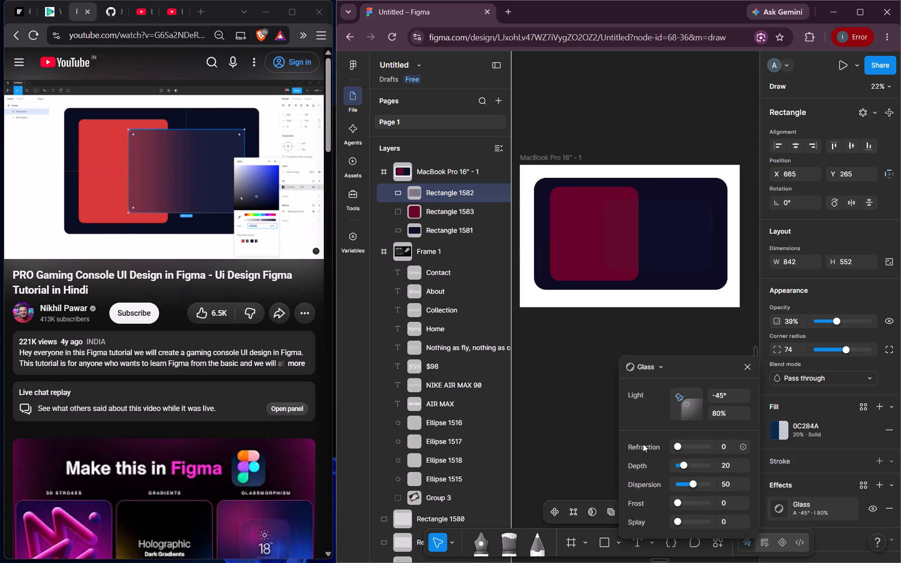
left_click_drag(643, 444, 746, 435)
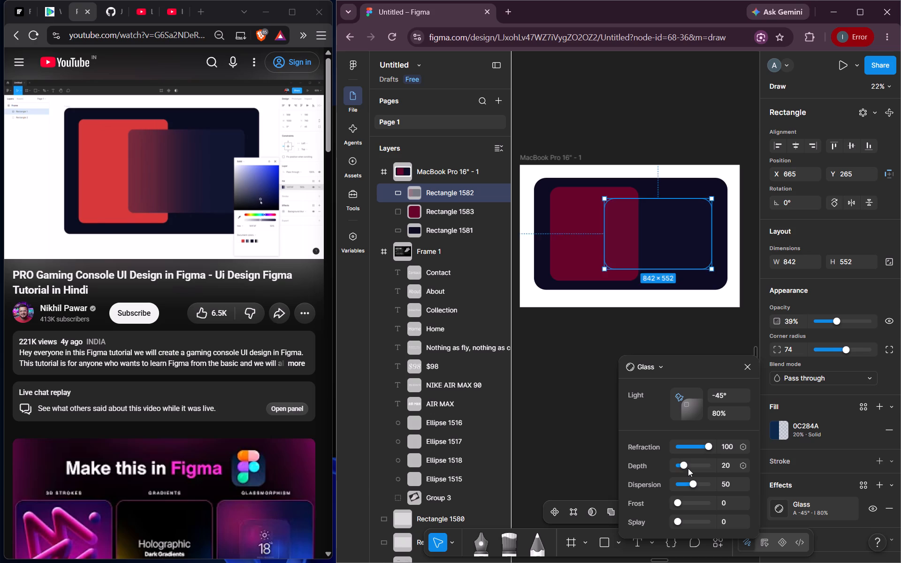
left_click_drag(688, 468, 736, 465)
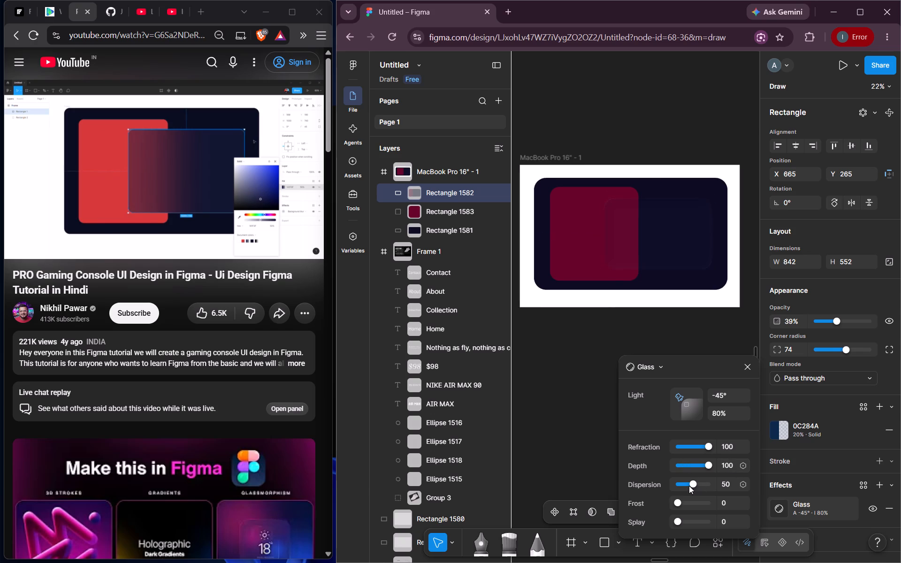
left_click_drag(689, 486, 718, 483)
left_click_drag(675, 503, 697, 499)
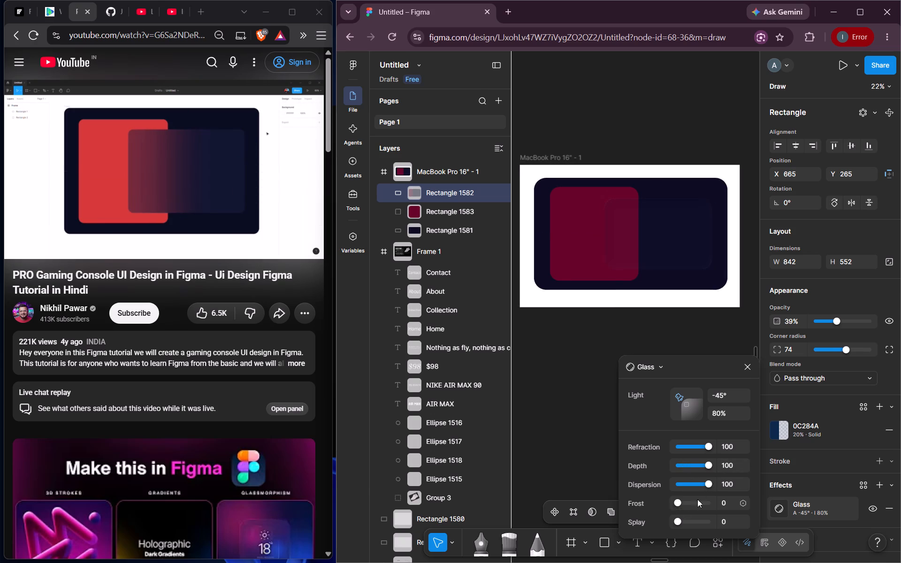
left_click_drag(697, 499, 722, 495)
left_click_drag(679, 521, 719, 516)
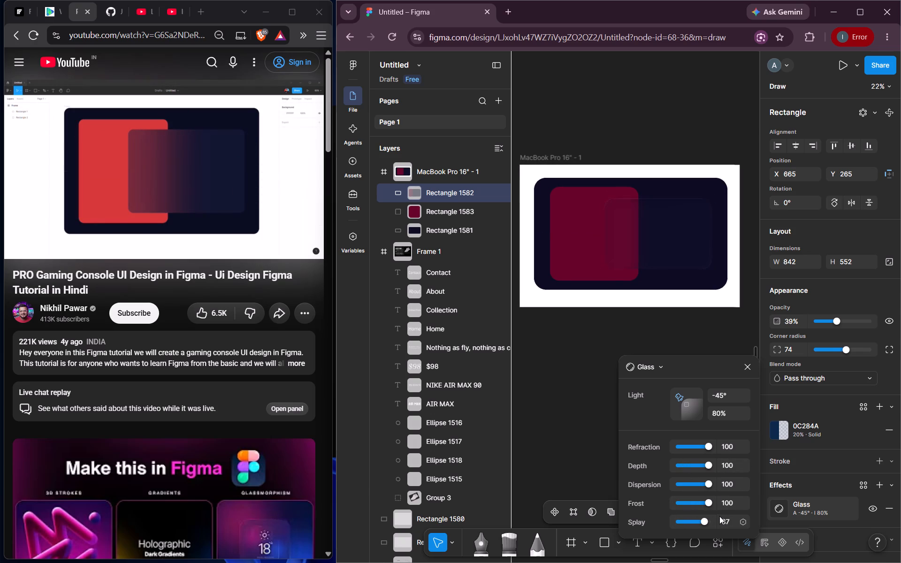
Raise the glass effect's splay to 100.
left_click_drag(719, 516, 729, 514)
scroll(718, 493, "down", 2)
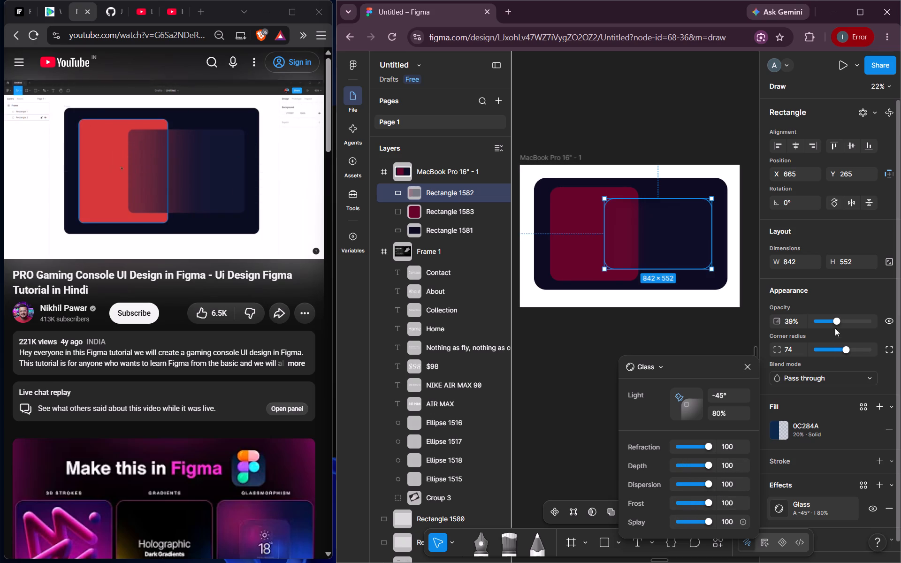
Try the blue glass rectangle at 100% opacity, and settle on 45%.
left_click_drag(836, 318, 866, 317)
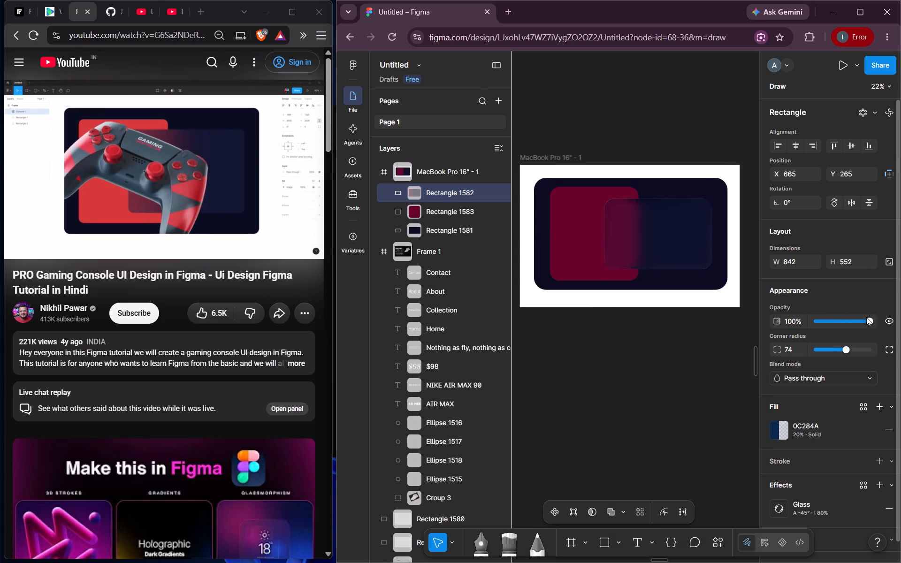
left_click_drag(866, 317, 840, 325)
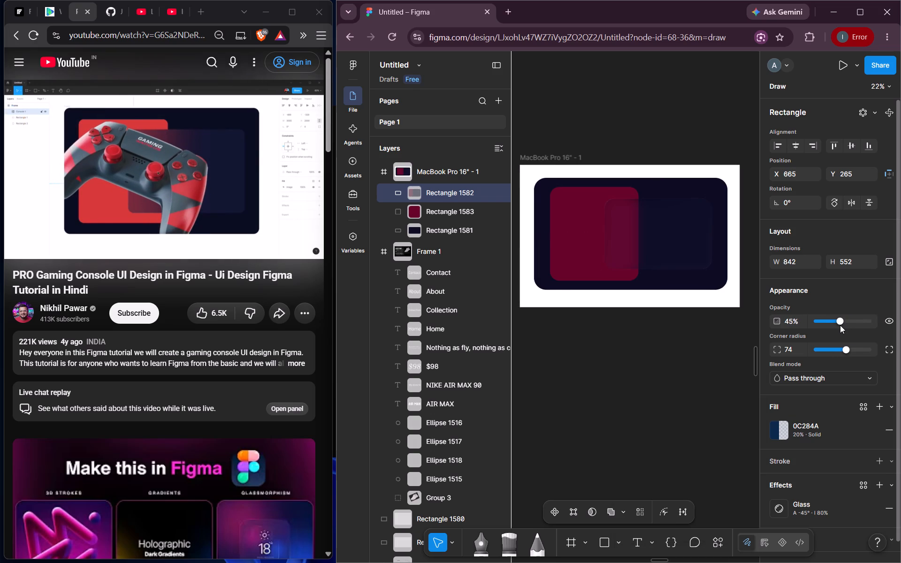
left_click(626, 350)
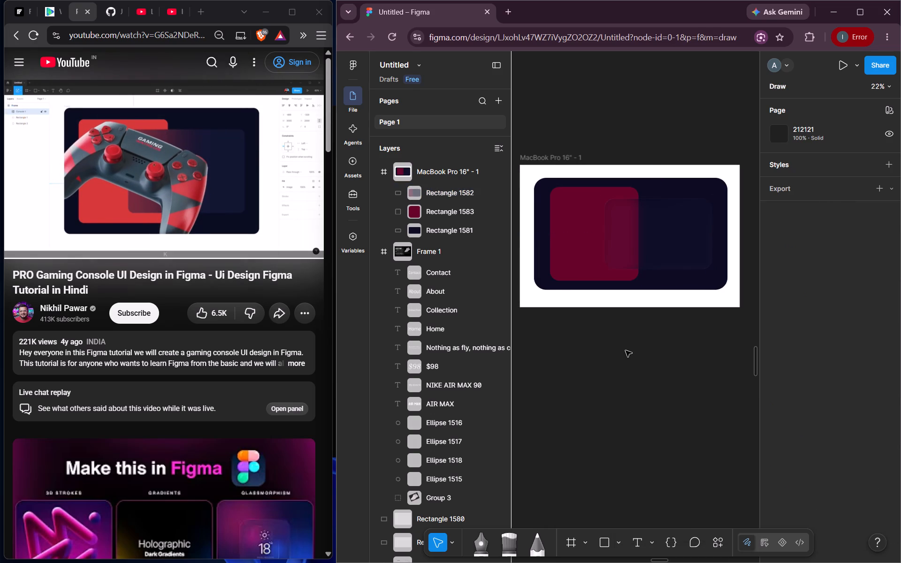
Search Google for "game controller" in a new browser tab and browse the image results.
left_click(509, 15)
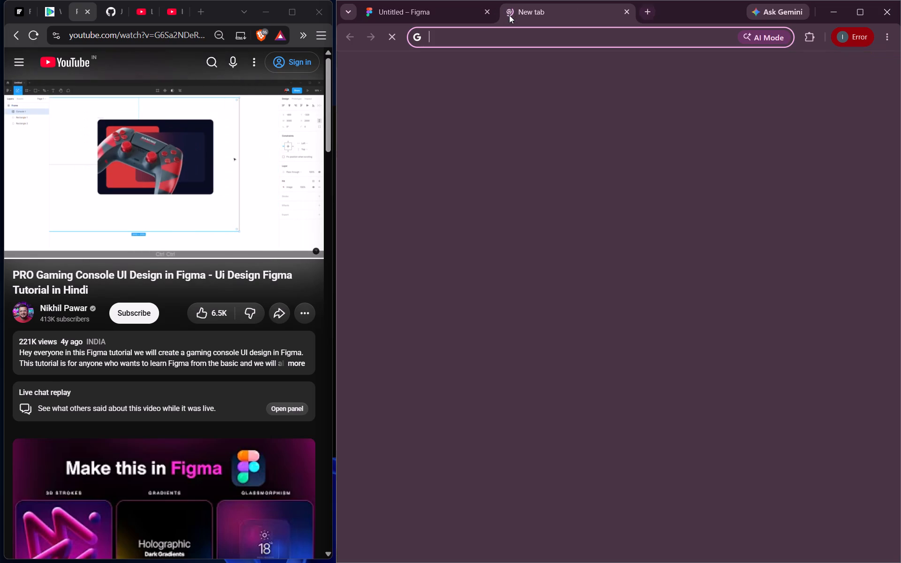
left_click(528, 207)
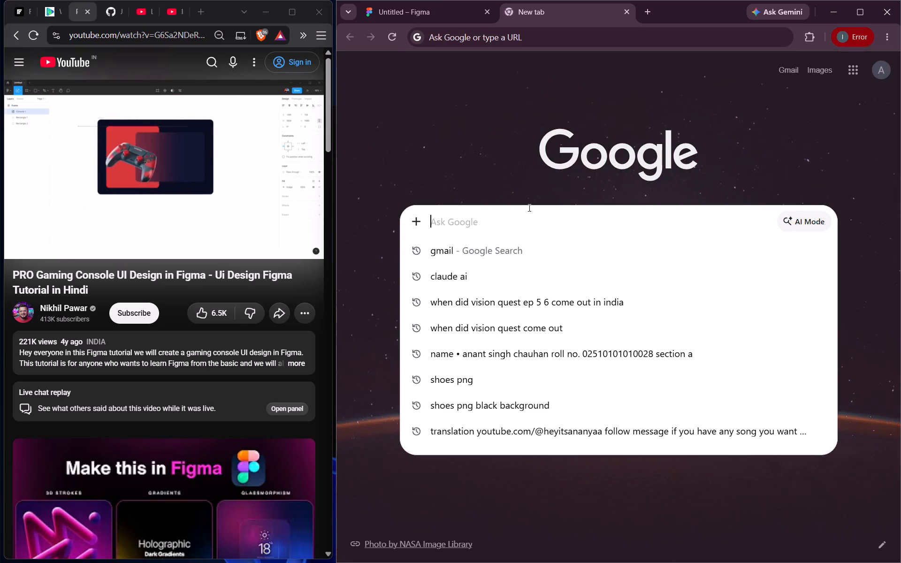
type("game")
key("space")
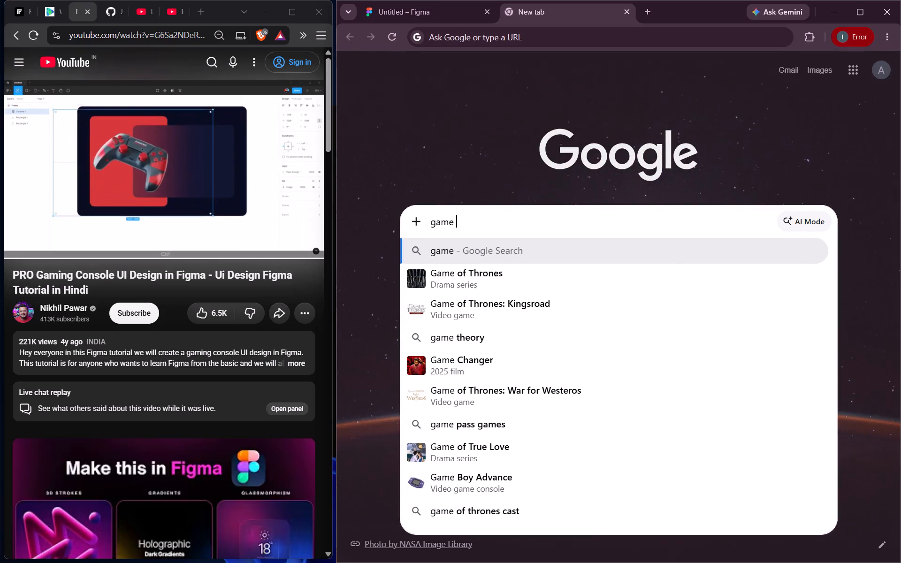
type("contro")
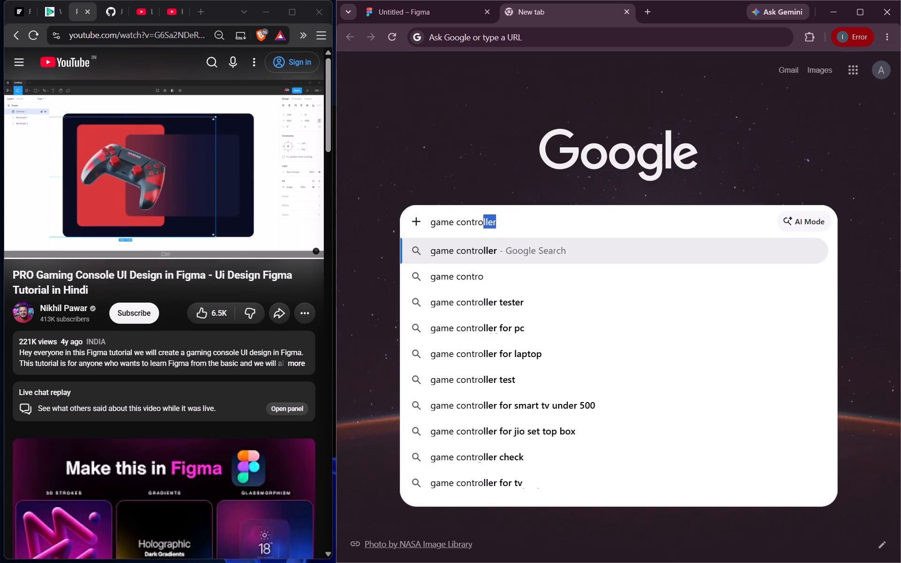
key("Right")
key("Return")
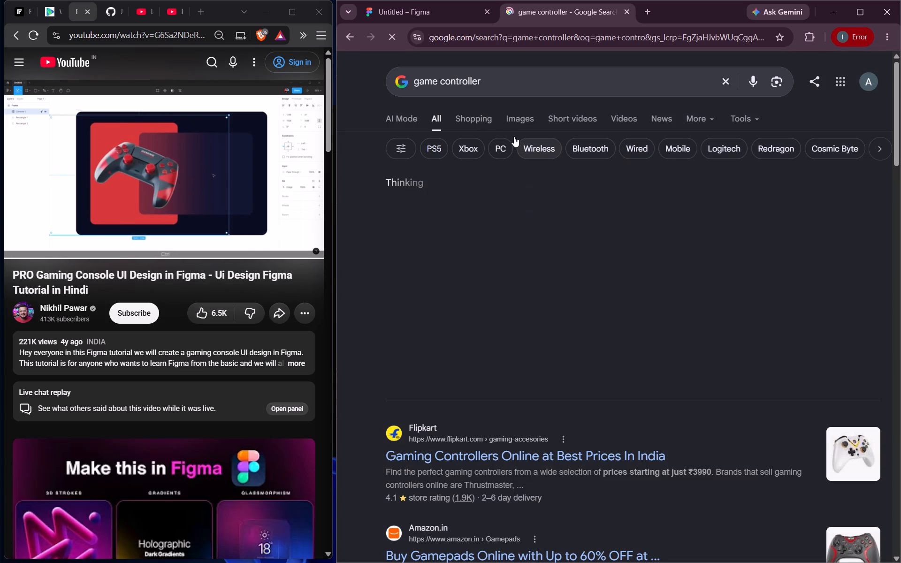
left_click(520, 121)
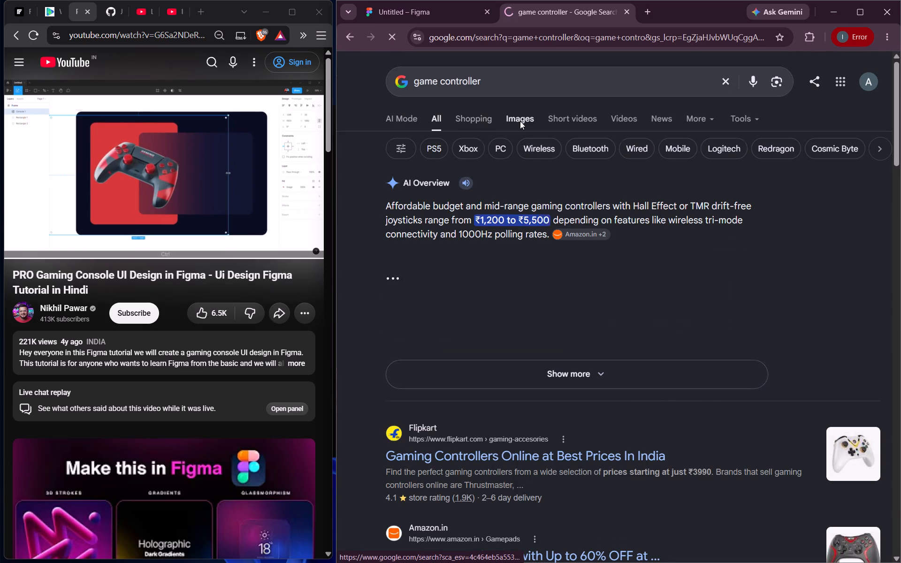
scroll(554, 393, "down", 1)
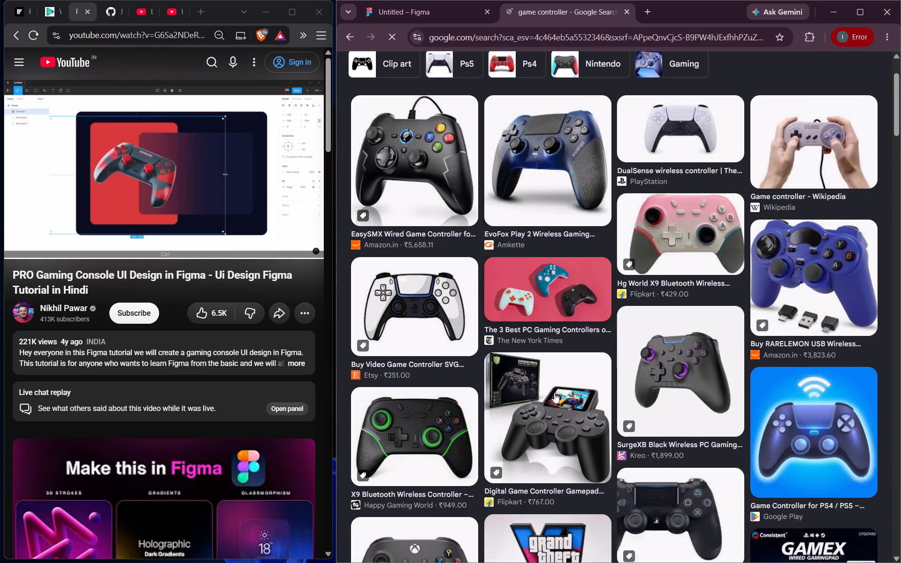
scroll(554, 393, "down", 3)
scroll(554, 393, "up", 3)
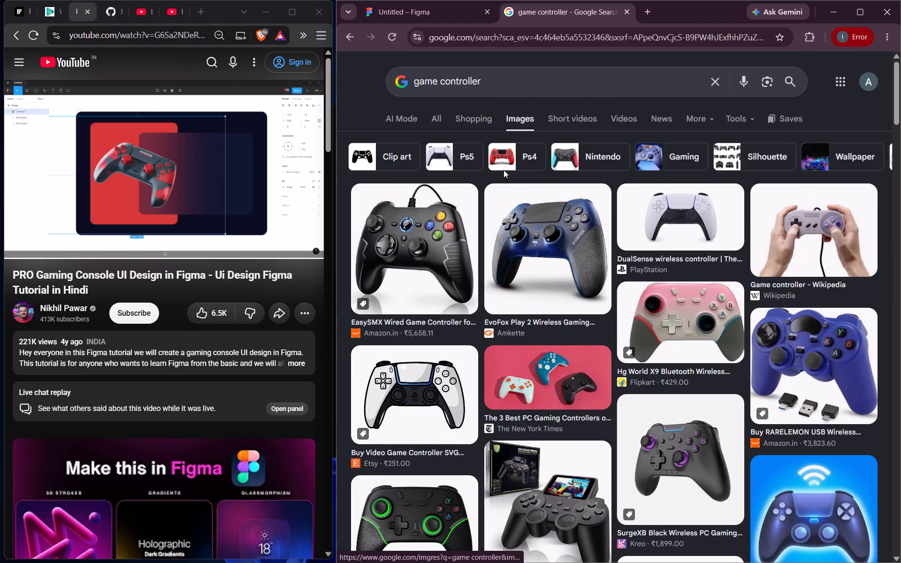
Refine the image search to "game controller image with black background".
left_click(502, 77)
key("space")
type("imsage")
key("space")
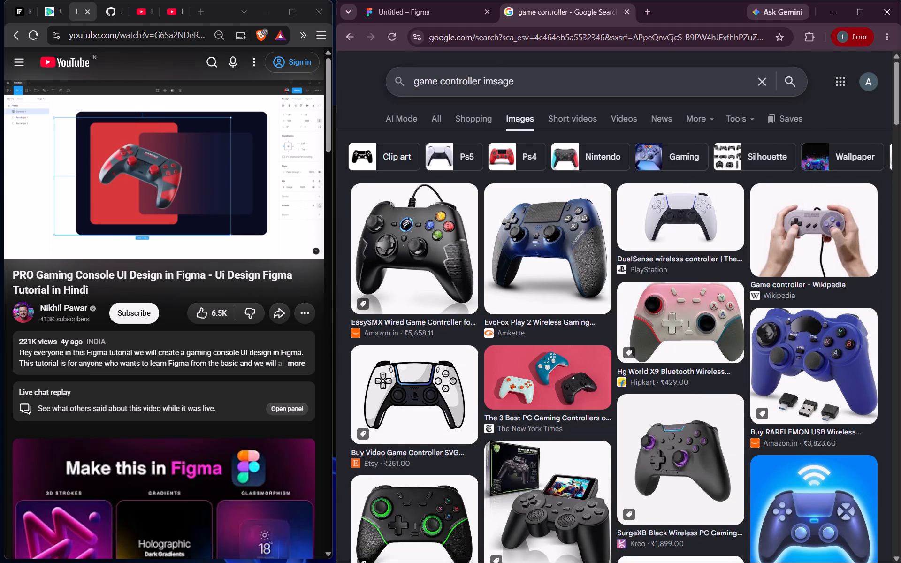
key("BackSpace")
key("BackSpace")
key("BackSpace")
key("BackSpace")
key("BackSpace")
key("s")
key("BackSpace")
type("age with")
key("space")
type("black back")
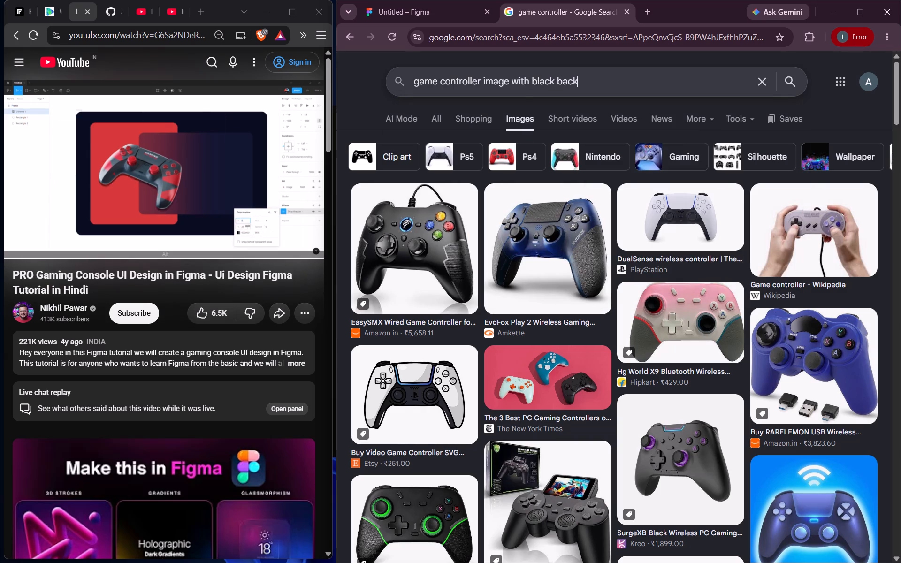
type("ground")
key("Return")
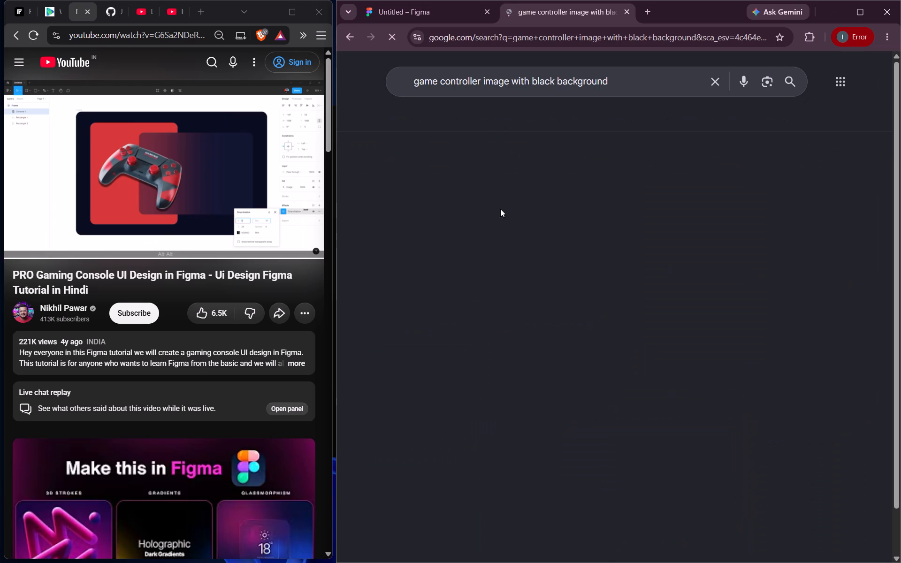
Examine the image results for a controller photo on a black background that suits the design.
scroll(680, 232, "down", 2)
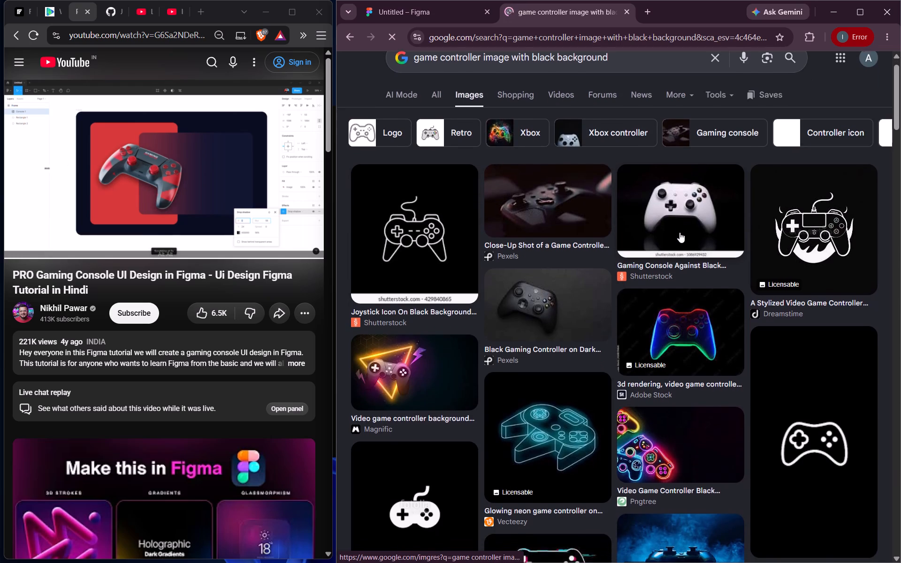
scroll(680, 232, "down", 4)
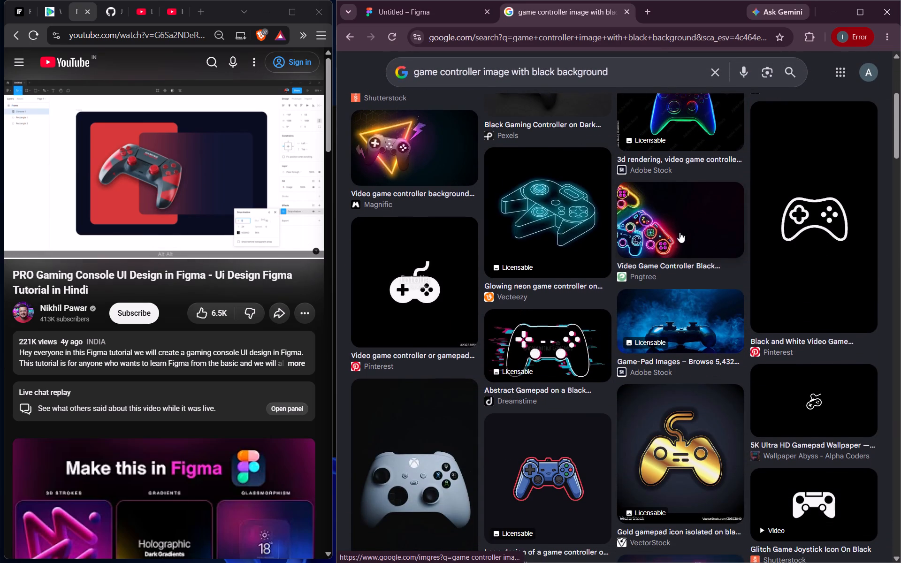
scroll(680, 232, "up", 1)
scroll(667, 338, "down", 1)
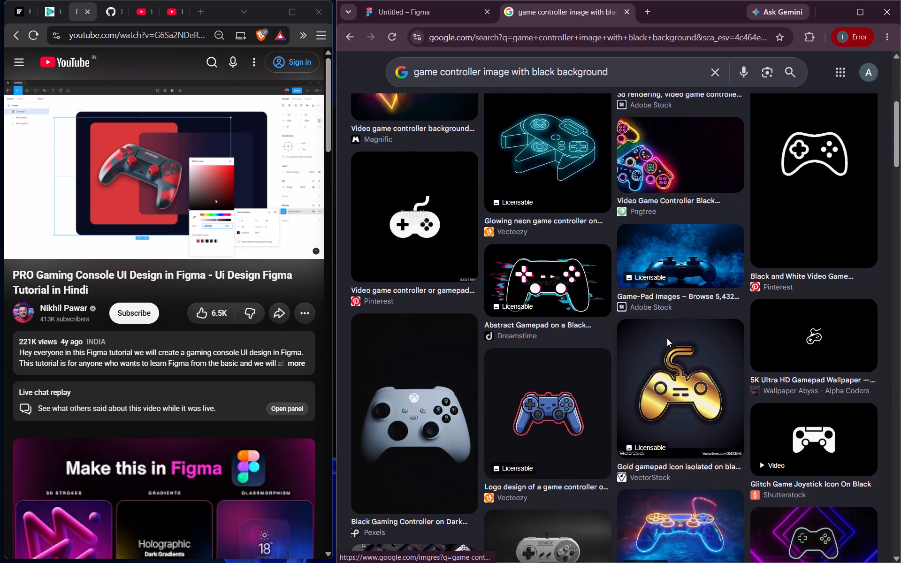
scroll(667, 338, "down", 5)
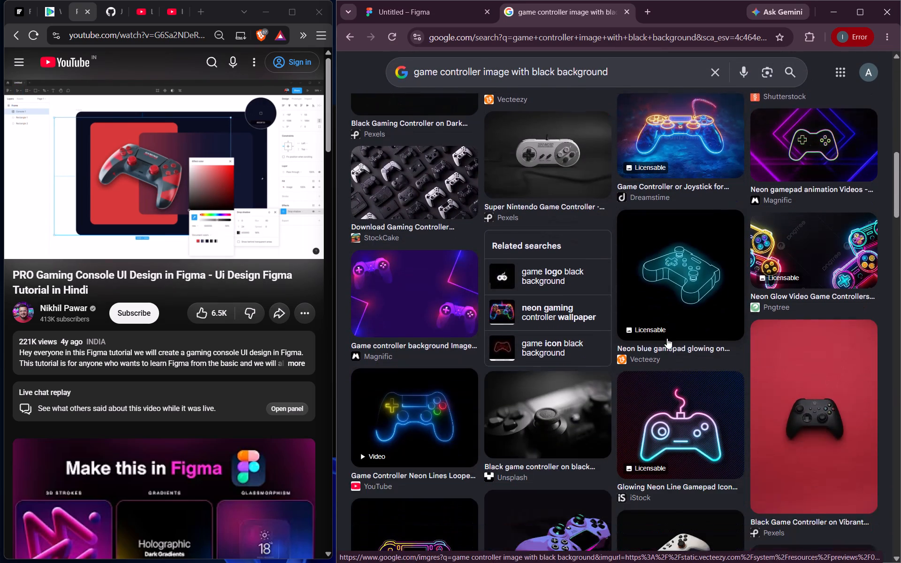
scroll(667, 338, "down", 5)
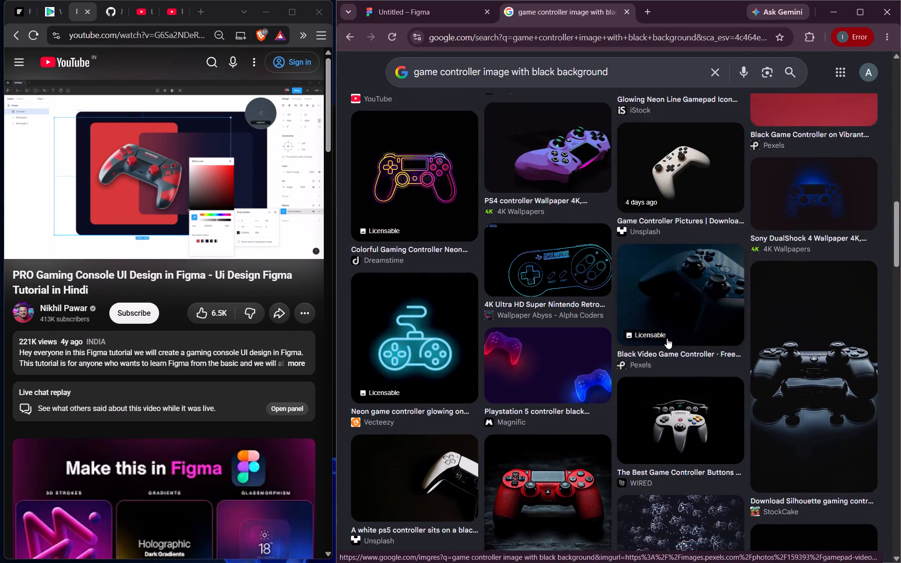
scroll(667, 338, "down", 6)
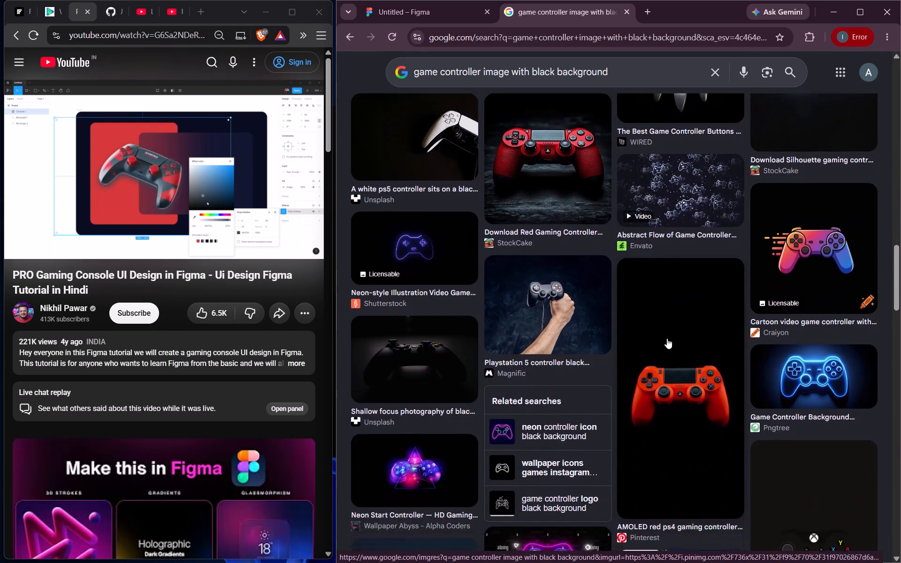
scroll(667, 338, "down", 2)
scroll(667, 338, "up", 2)
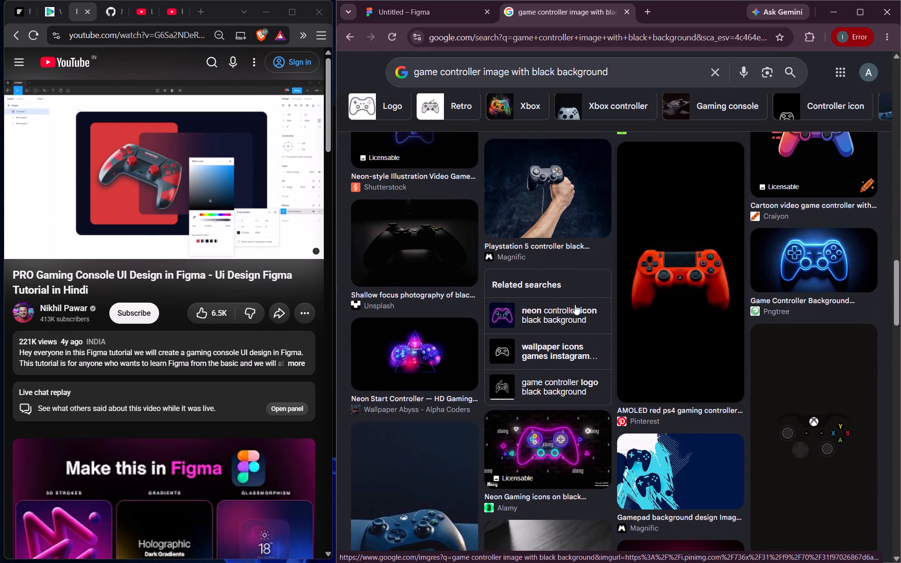
scroll(661, 359, "down", 2)
scroll(661, 359, "up", 1)
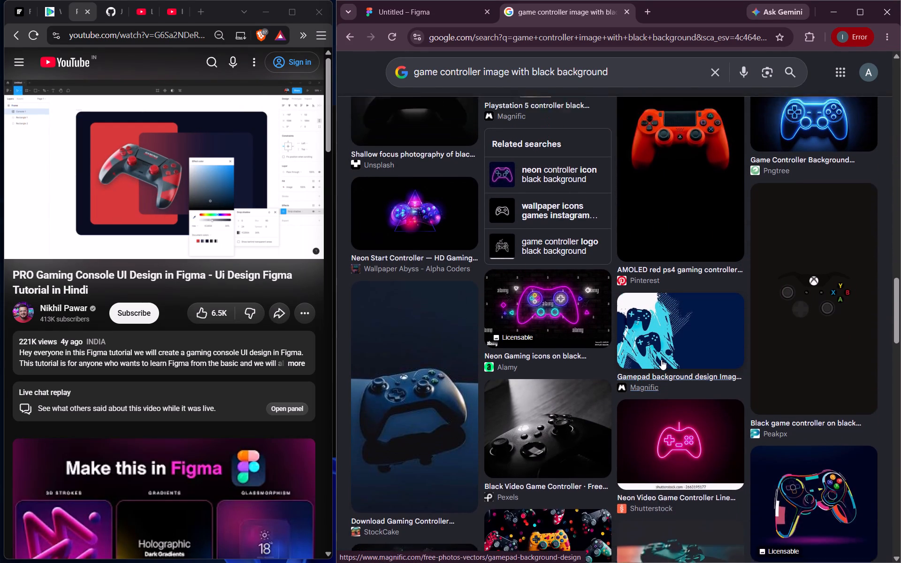
scroll(661, 359, "up", 1)
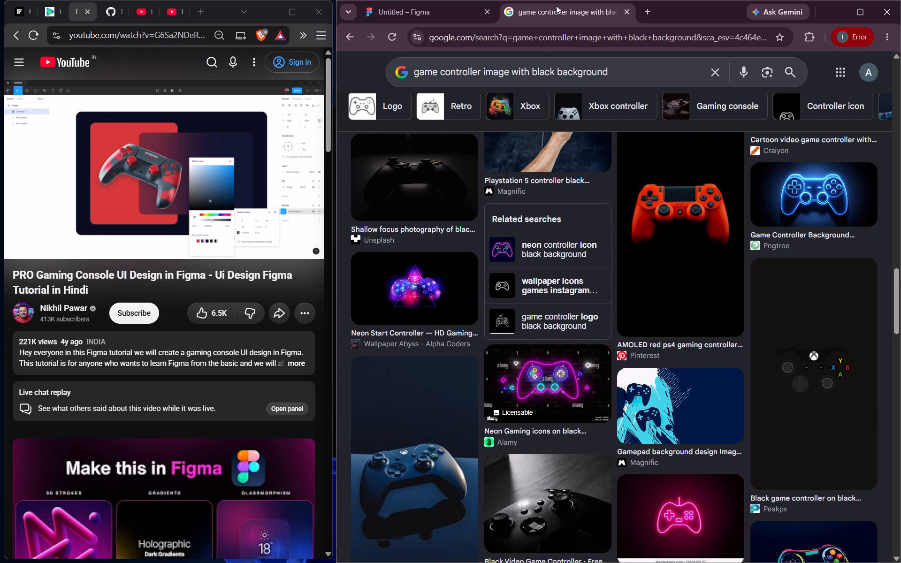
Detach the search results into their own window and place the shadowy black controller photo from Unsplash onto the blue card in Figma.
left_click_drag(556, 6, 206, 90)
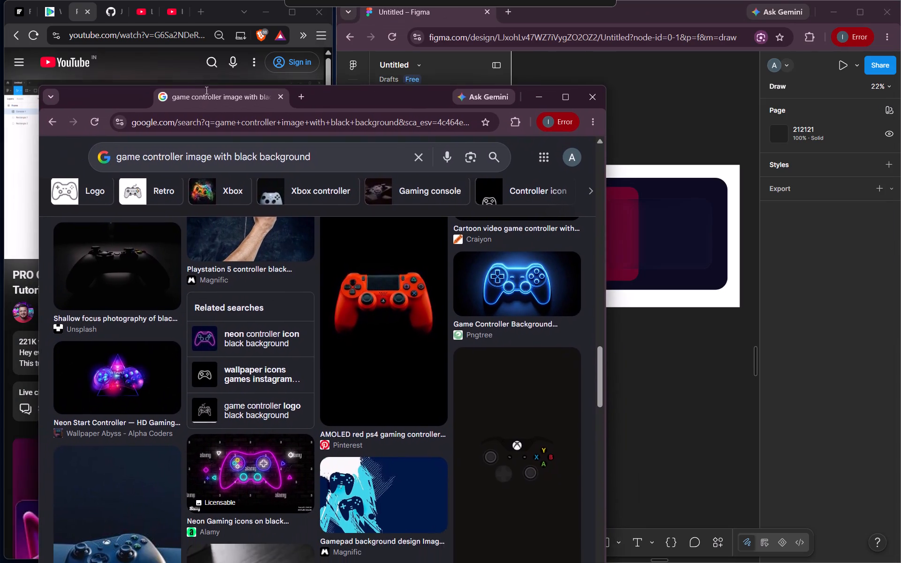
left_click_drag(206, 90, 206, 90)
left_click_drag(99, 260, 286, 230)
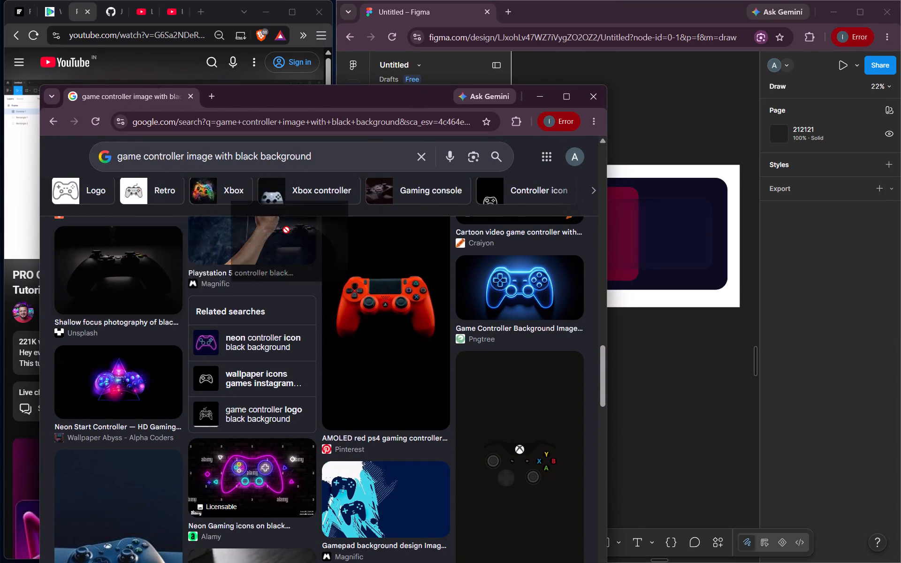
left_click_drag(286, 230, 660, 225)
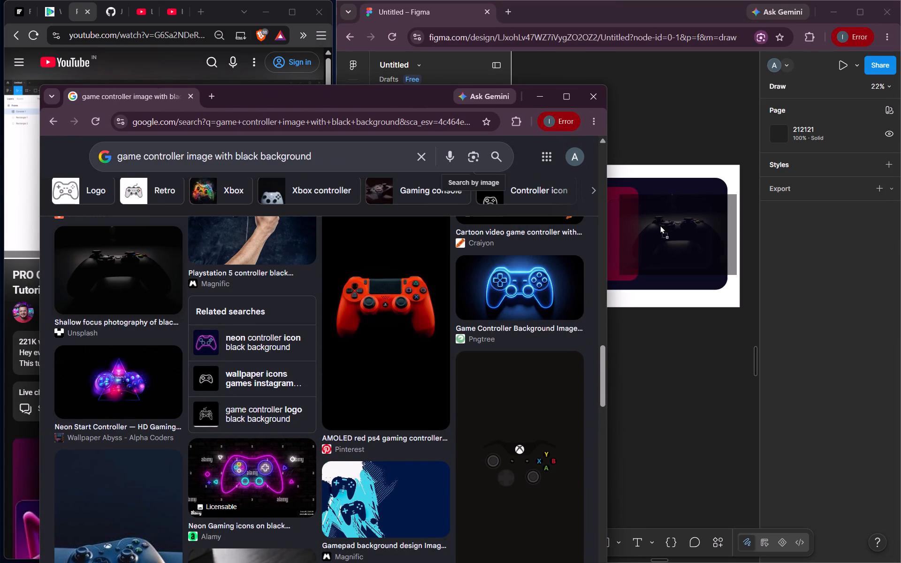
left_click_drag(660, 225, 662, 223)
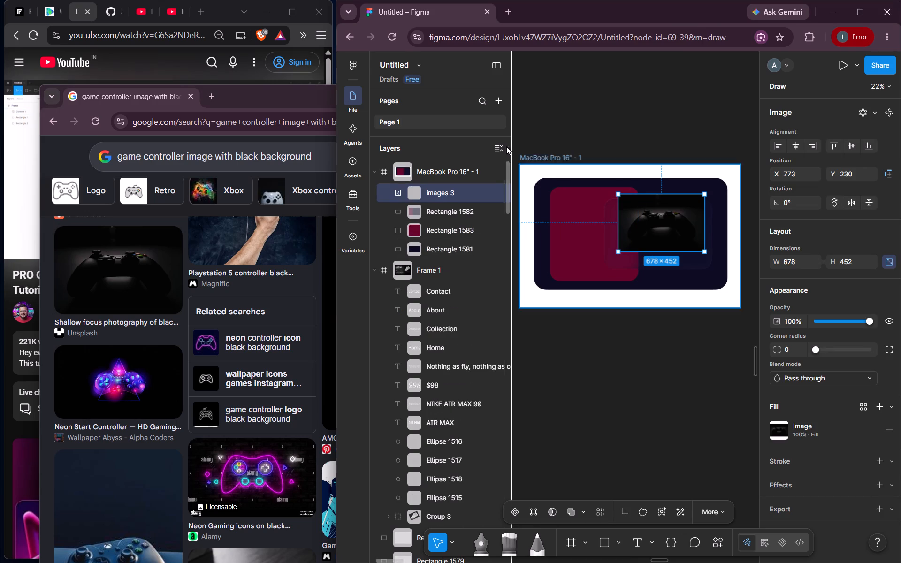
left_click(251, 95)
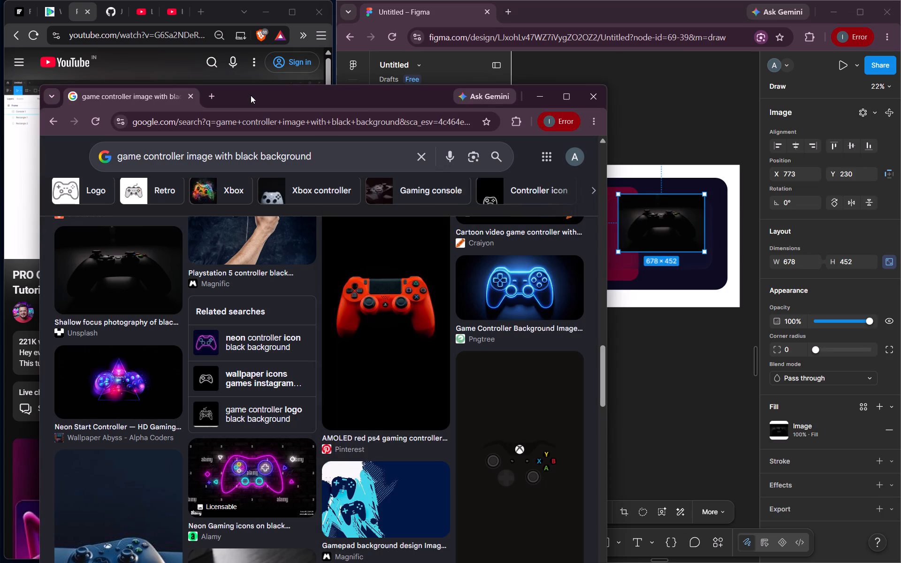
left_click(606, 92)
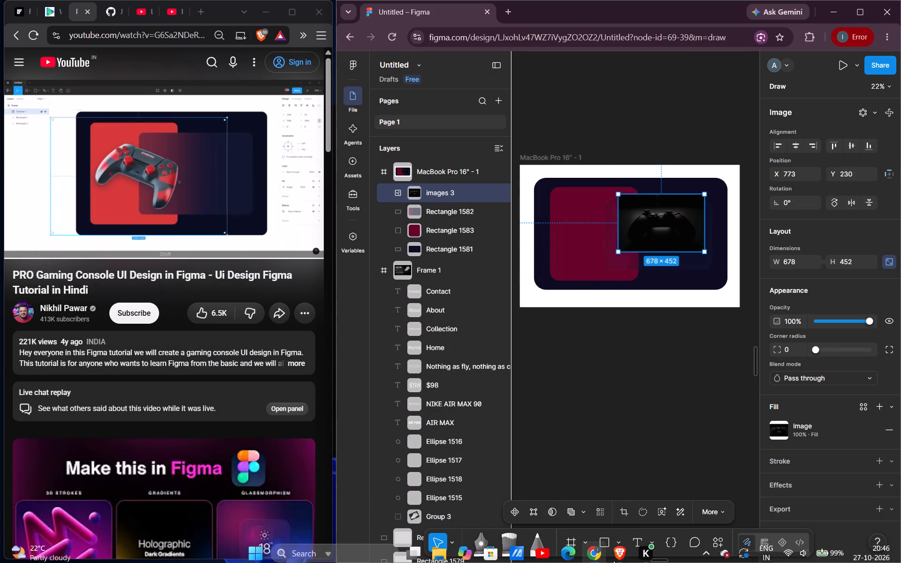
Move the controller image to about X 933, Y 265, aligning its left edge with the red rectangle's right edge.
left_click_drag(675, 211, 694, 218)
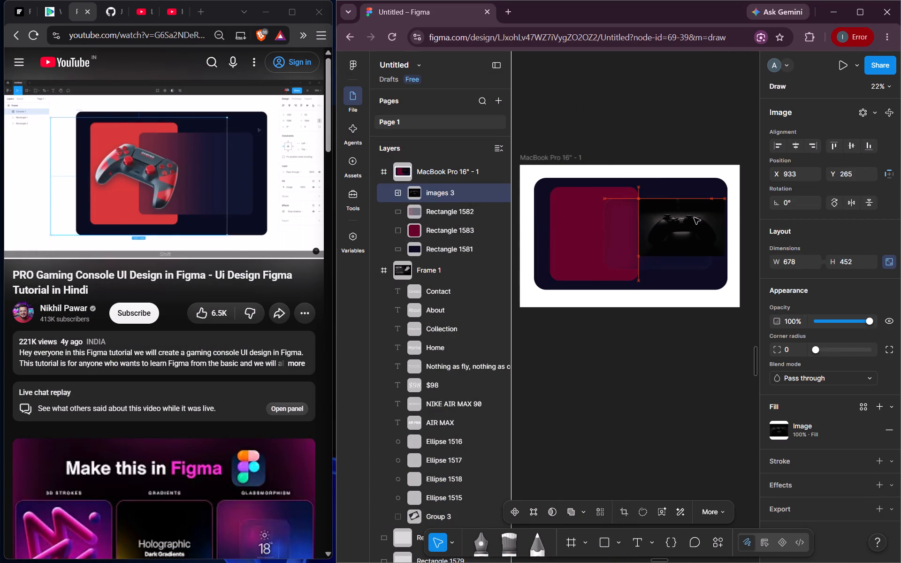
left_click_drag(694, 218, 695, 214)
left_click(684, 353)
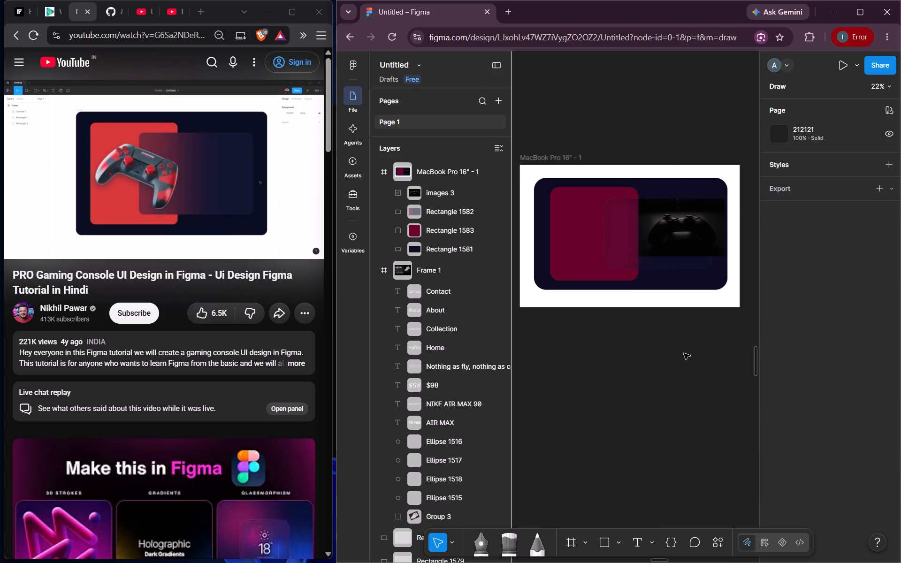
Delete the translucent blue glass rectangle behind the controller image.
left_click(684, 353)
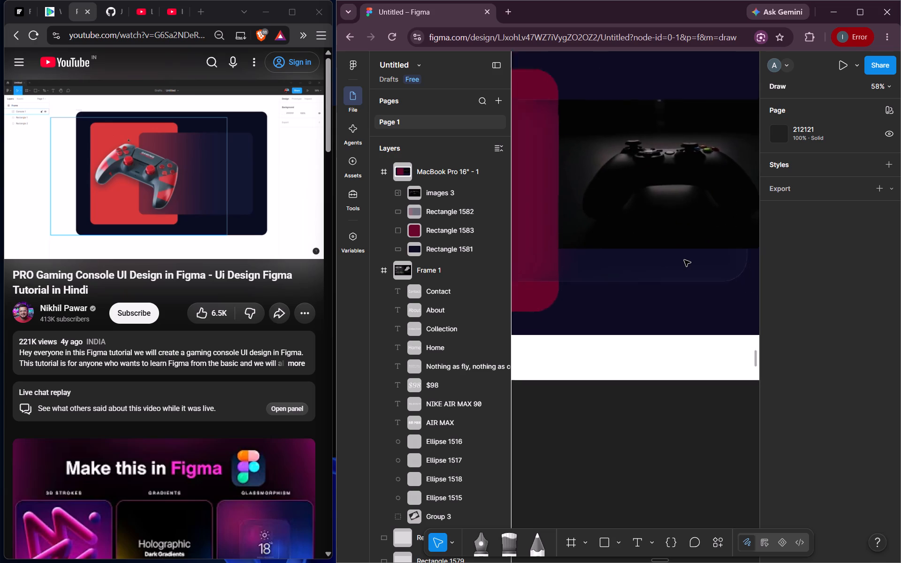
left_click(681, 270)
key("Delete")
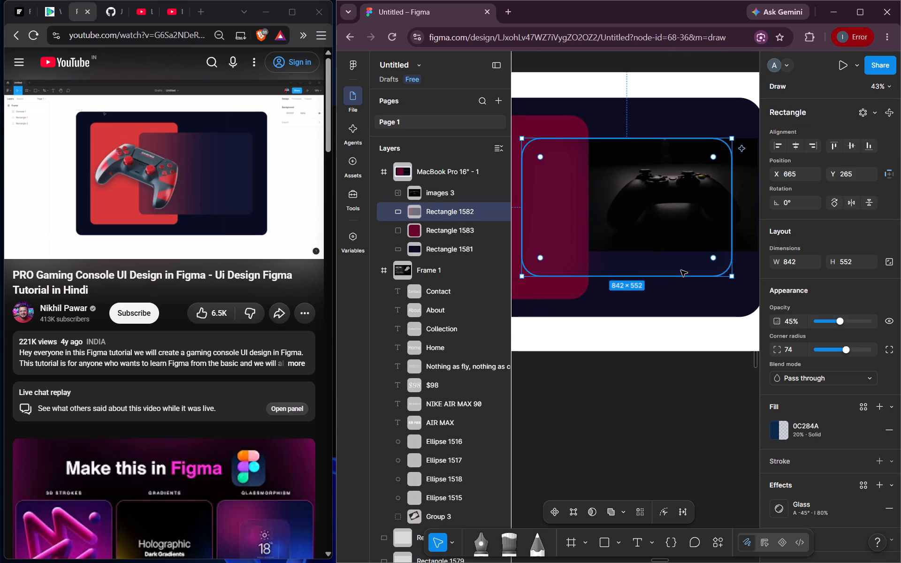
Move the controller image to about X 954, Y 284, leaving a small gap beside the maroon rectangle.
left_click(681, 236)
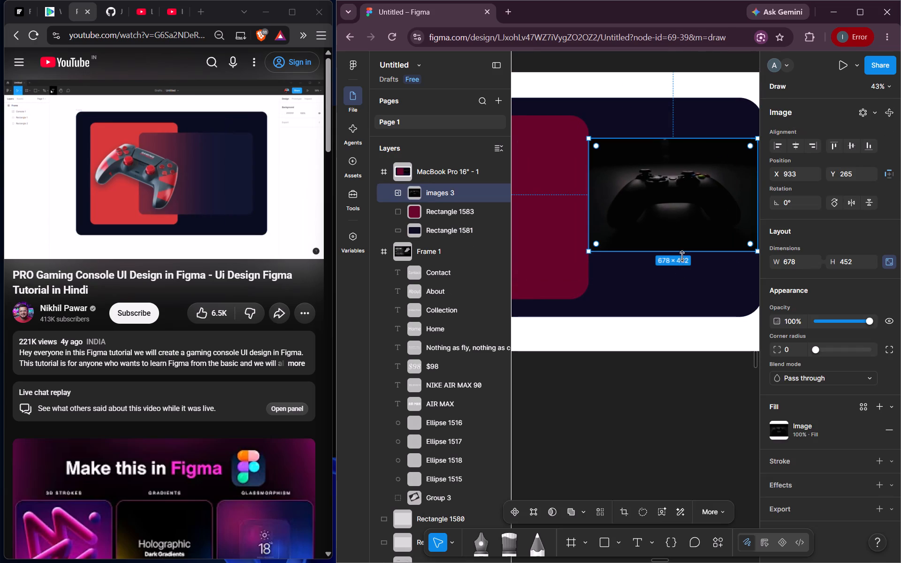
left_click(680, 253)
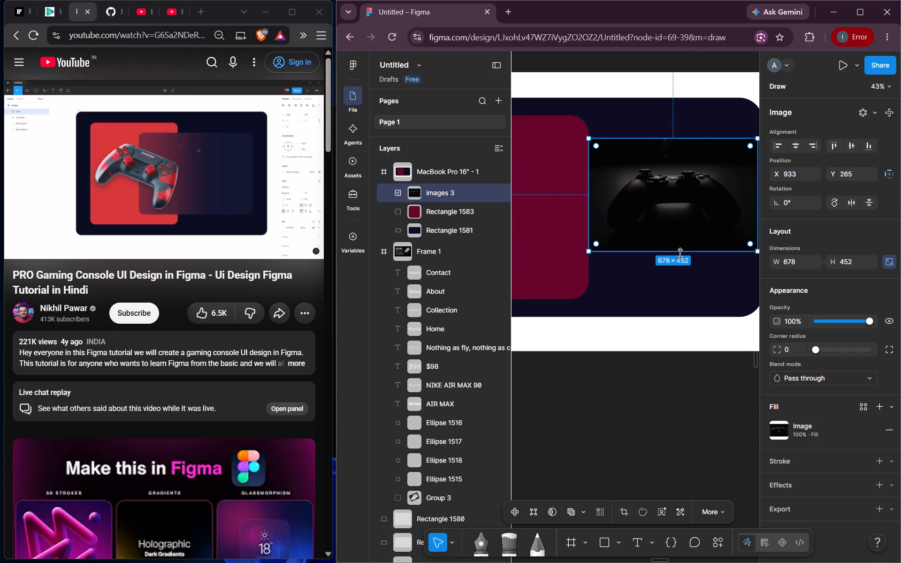
left_click(695, 240)
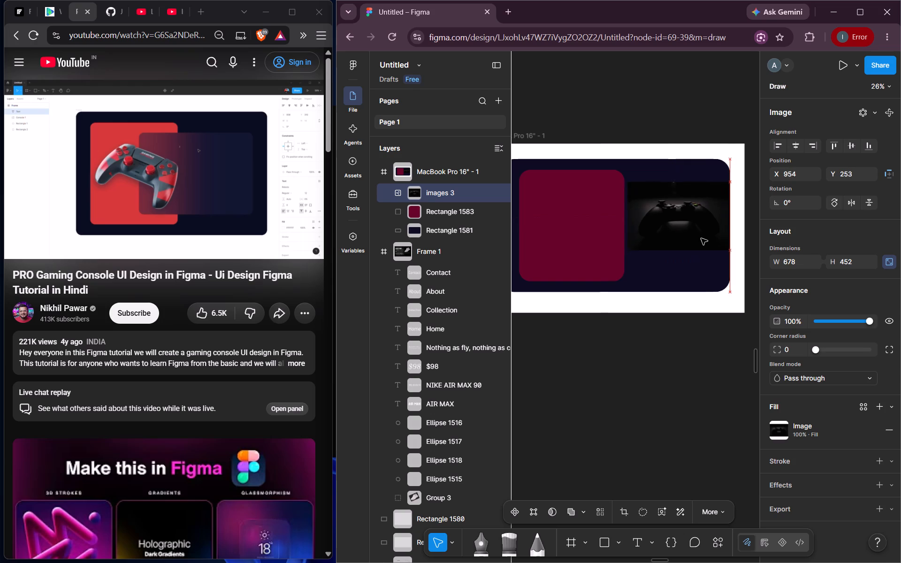
Change the large outer rounded rectangle's fill to black using a colour already on the page.
left_click(714, 279)
left_click(817, 424)
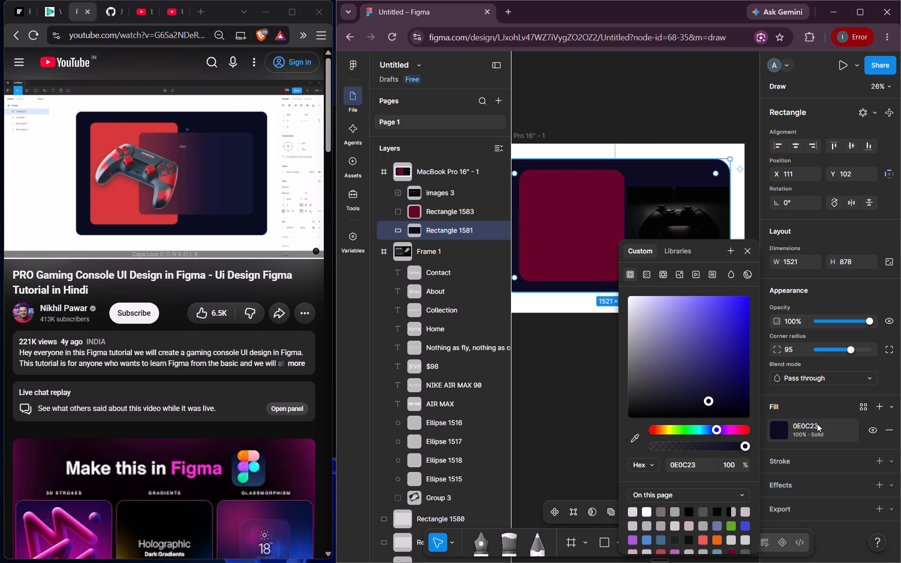
left_click(689, 515)
left_click(563, 434)
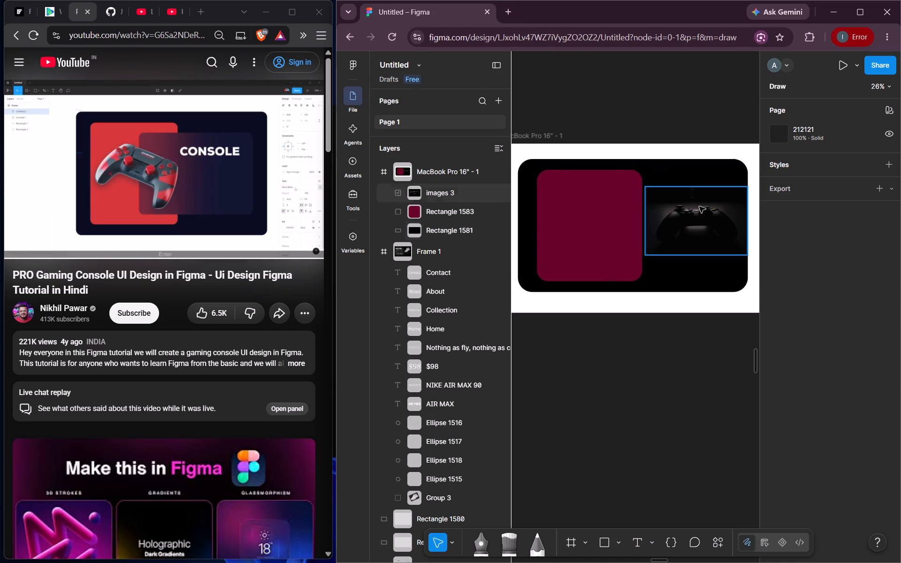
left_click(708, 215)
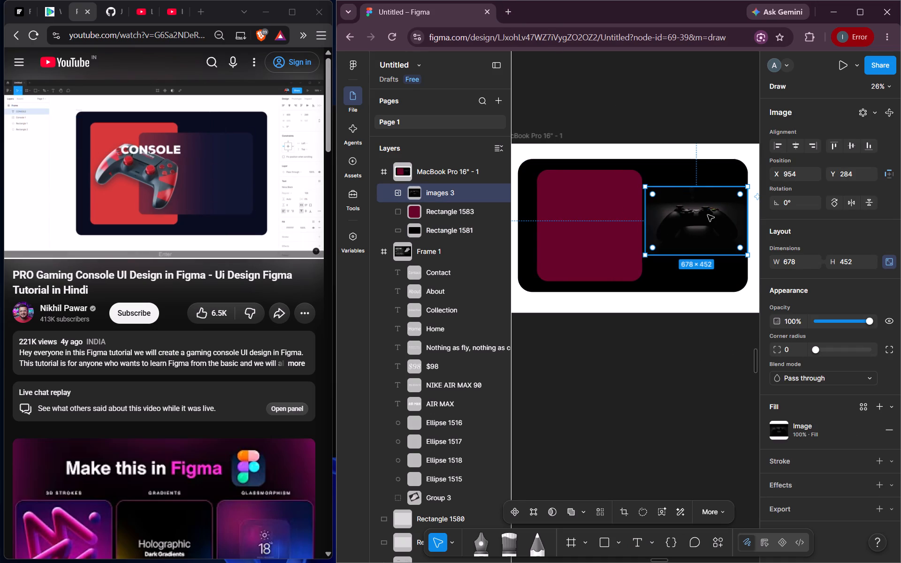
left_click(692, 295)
Change the maroon rounded rectangle's fill to the near-black tone 120A0D.
left_click(572, 213)
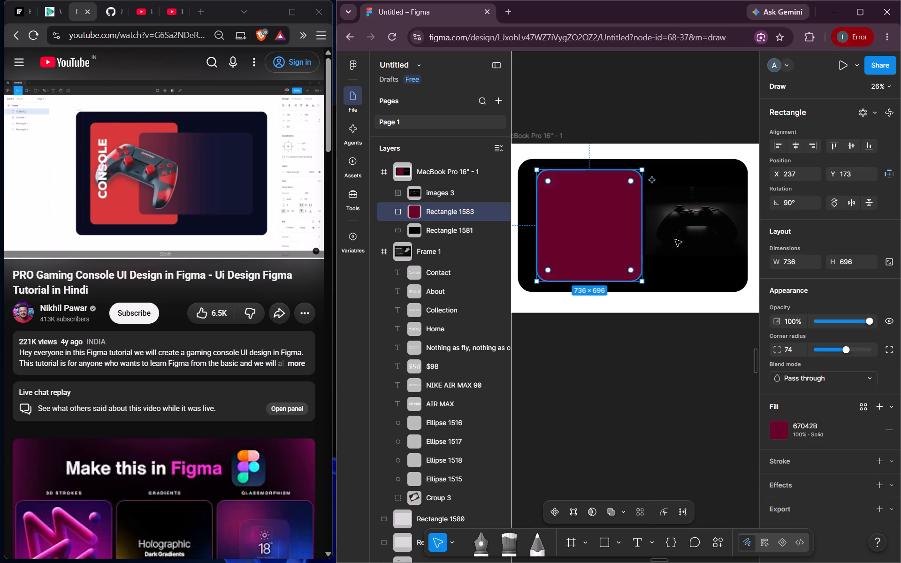
left_click(794, 429)
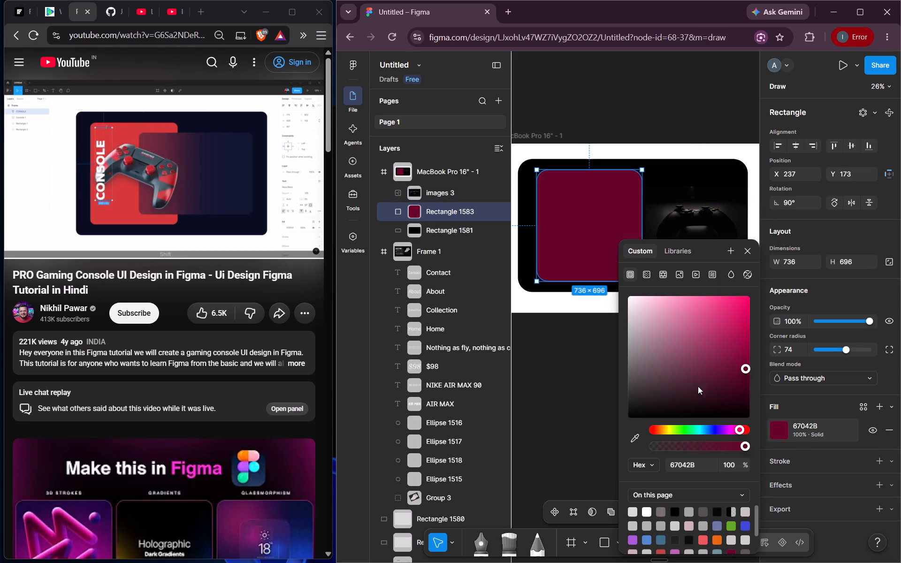
left_click_drag(748, 365, 665, 407)
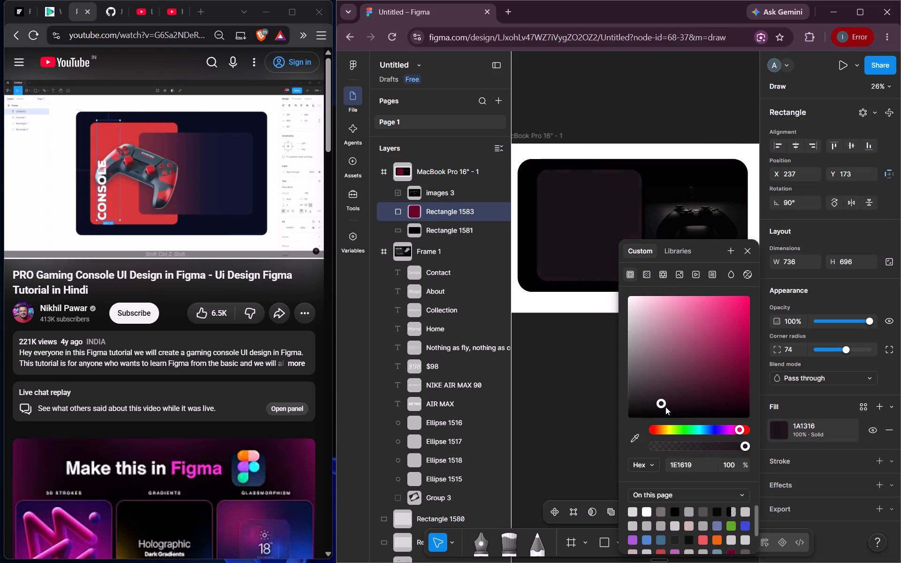
left_click_drag(665, 407, 713, 395)
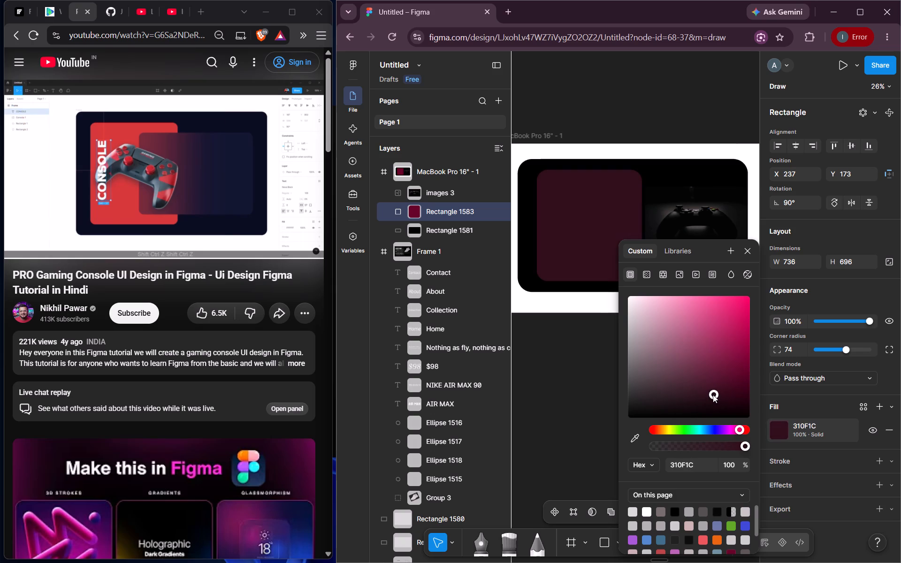
left_click_drag(713, 395, 729, 384)
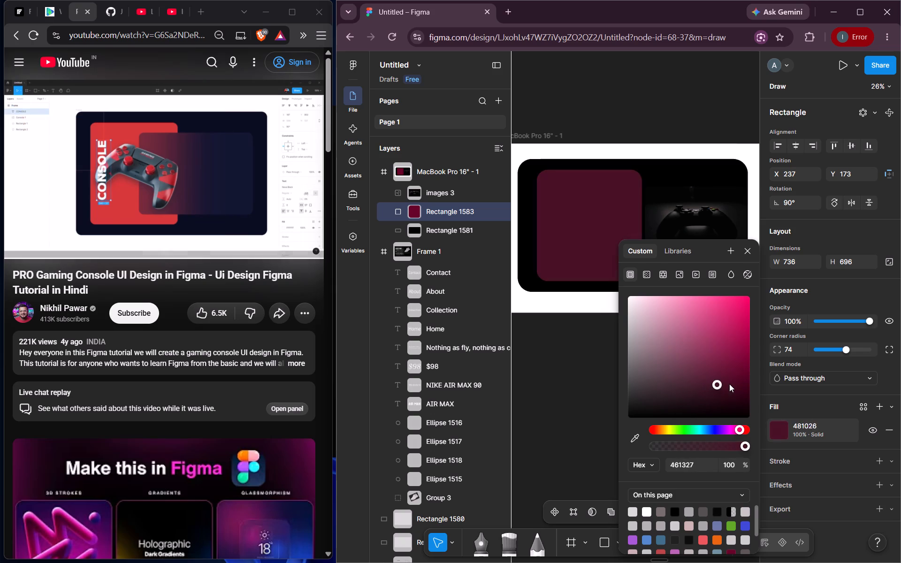
left_click_drag(729, 384, 724, 398)
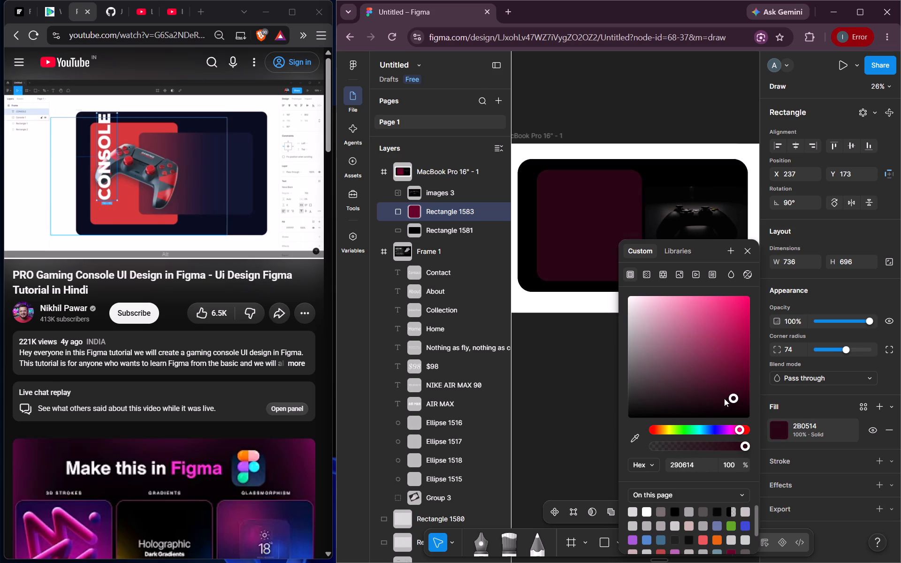
left_click_drag(724, 398, 667, 404)
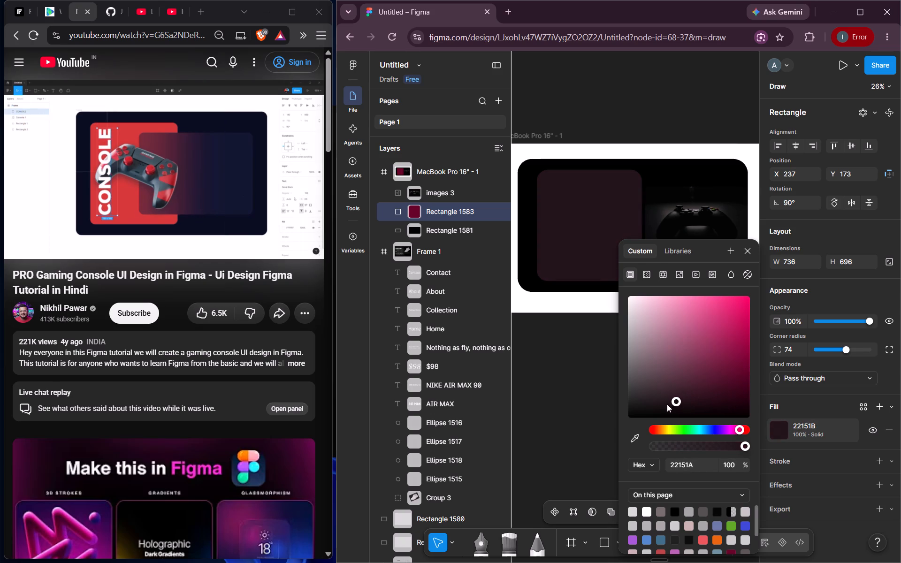
left_click_drag(667, 404, 667, 411)
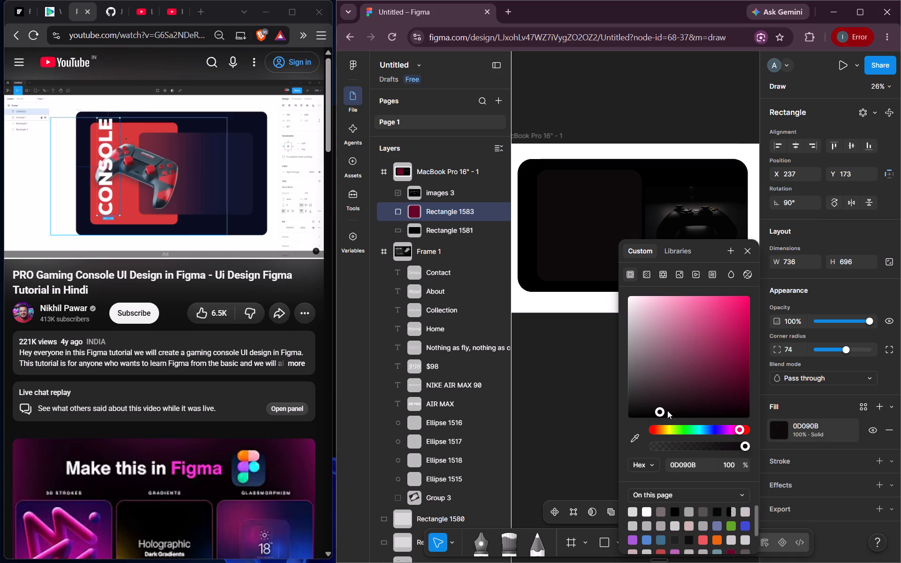
left_click_drag(667, 411, 679, 410)
left_click(561, 402)
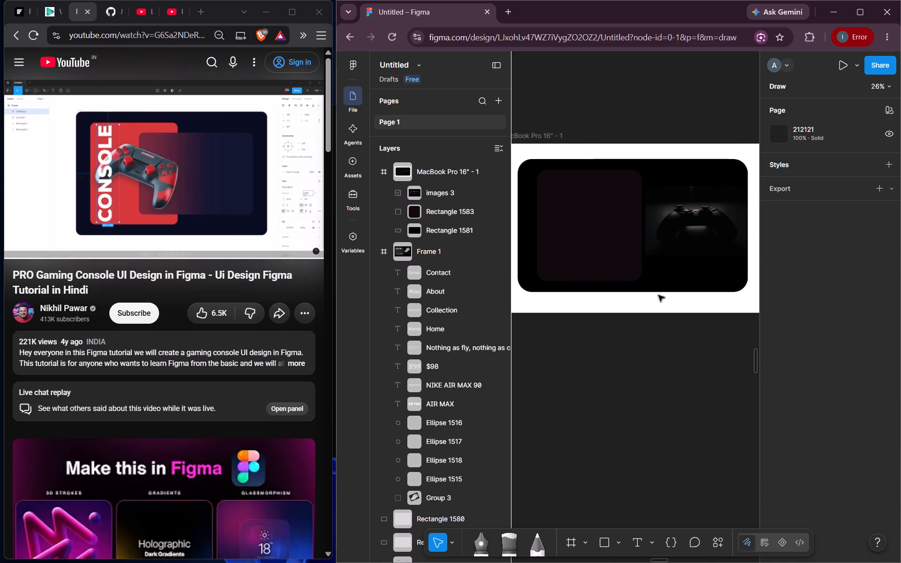
Add a text layer reading "CONSOLE" starting in the lower part of the dark inner card, at about X 690, Y 699.
left_click(596, 229)
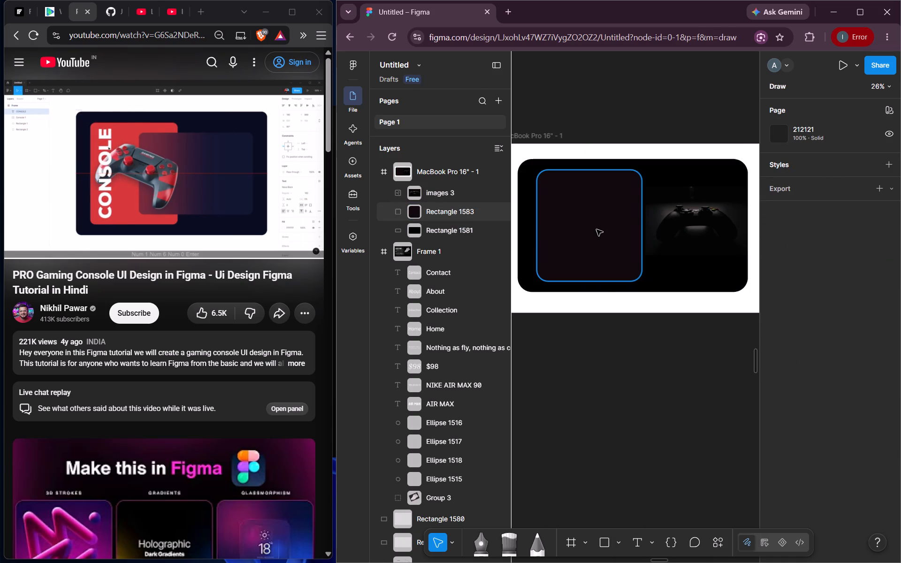
left_click(633, 540)
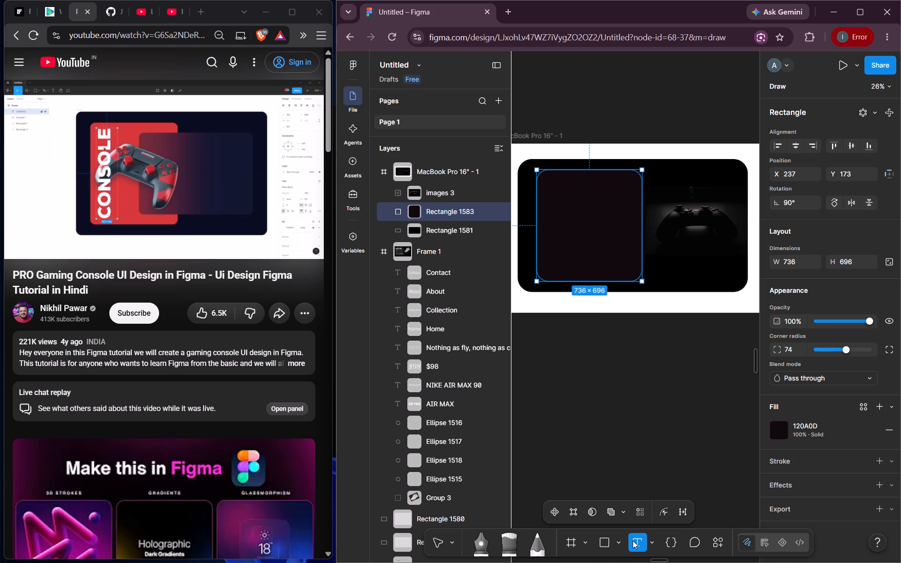
left_click(605, 249)
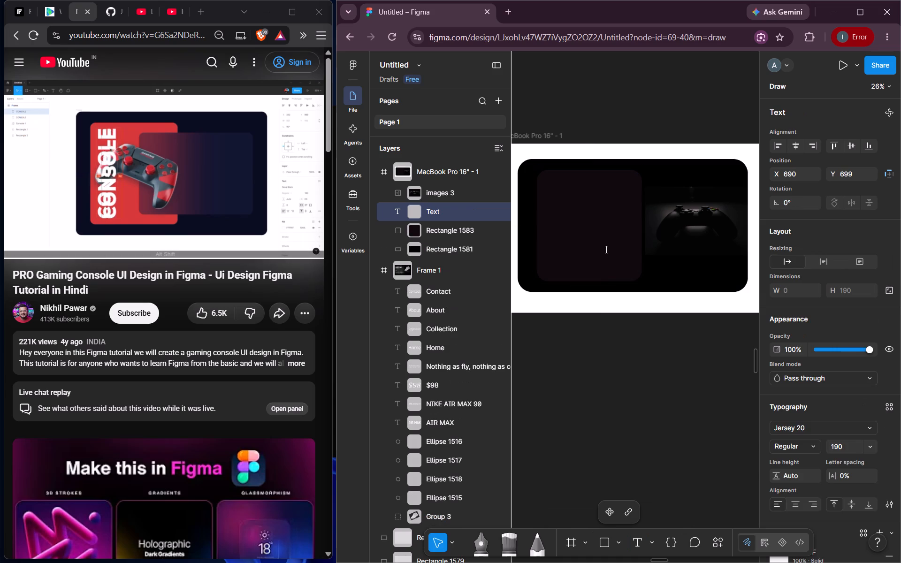
key("shift+c")
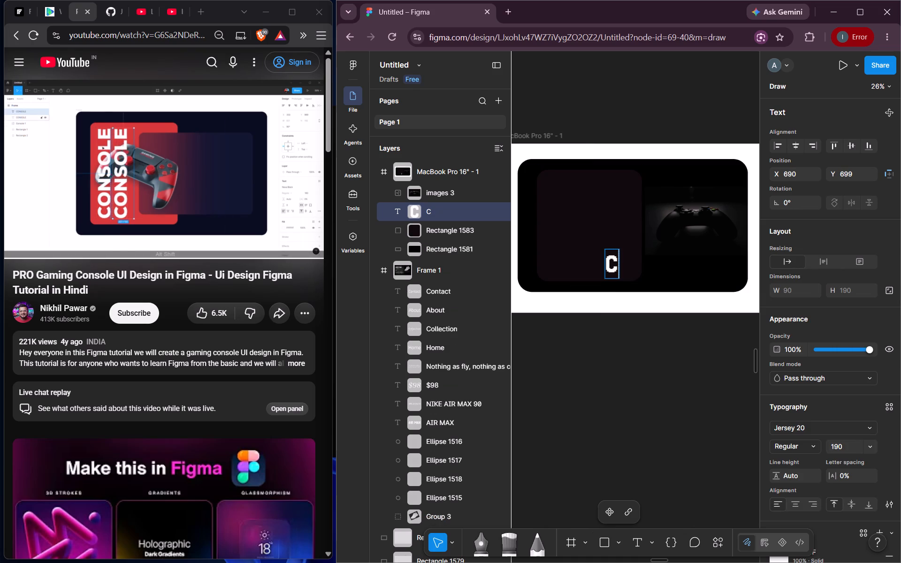
type("ON")
type("SOLE")
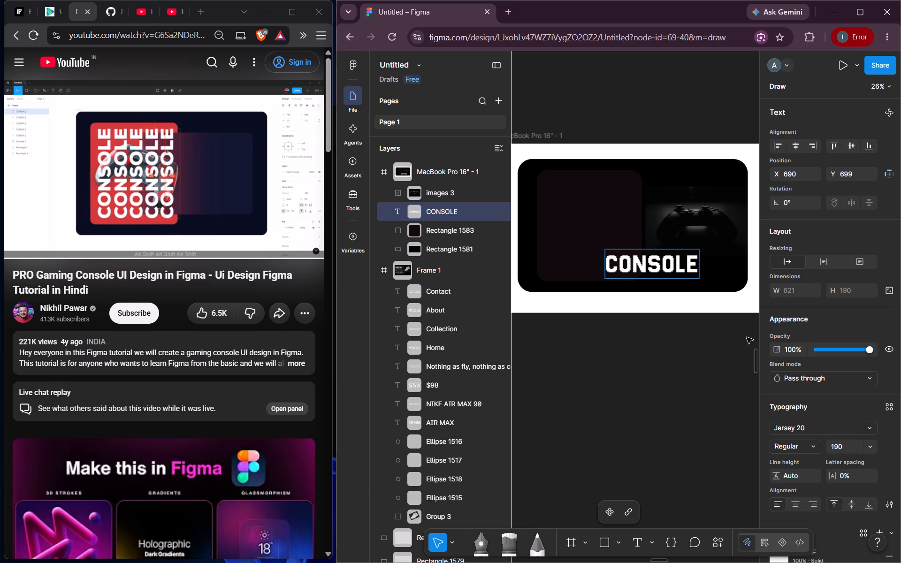
Set the CONSOLE text's font to JetBrains Mono with the ExtraBold weight.
left_click(815, 429)
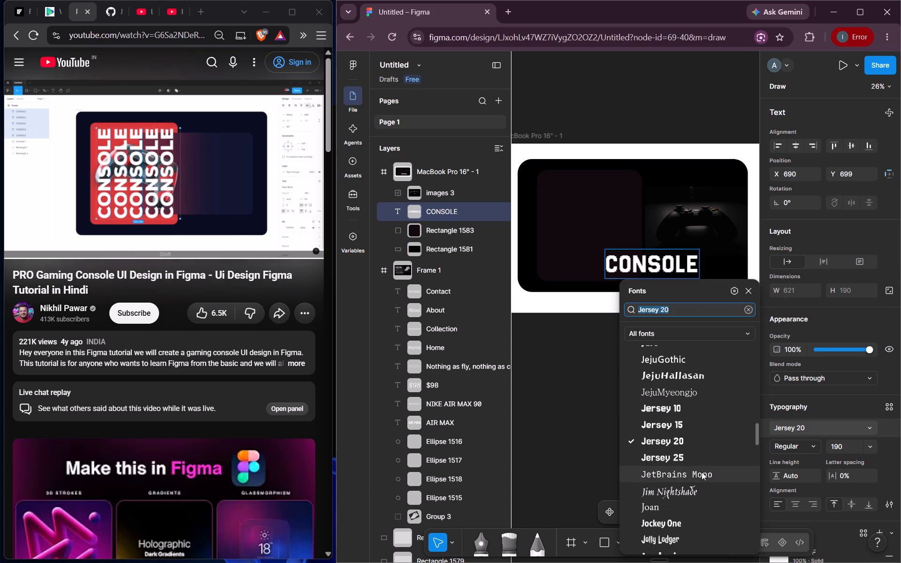
double_click(657, 271)
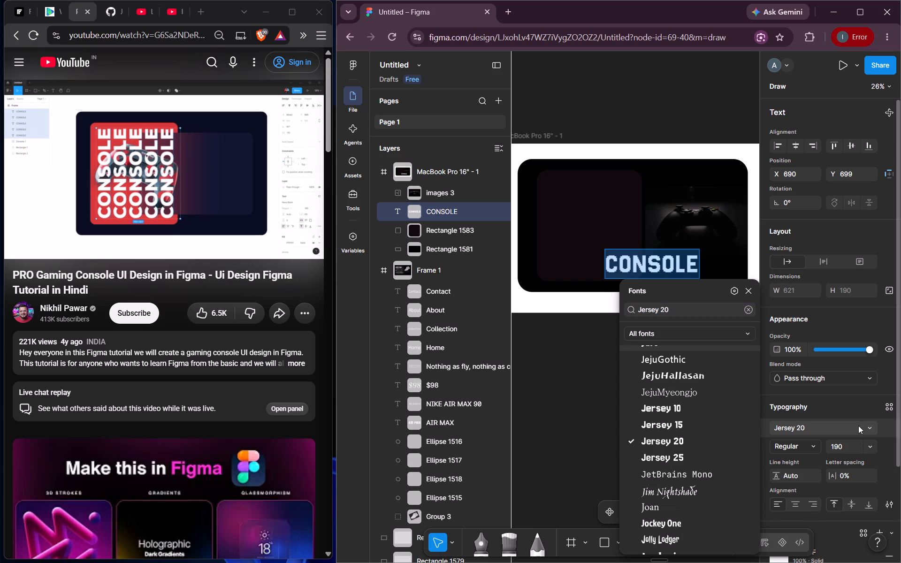
left_click(700, 470)
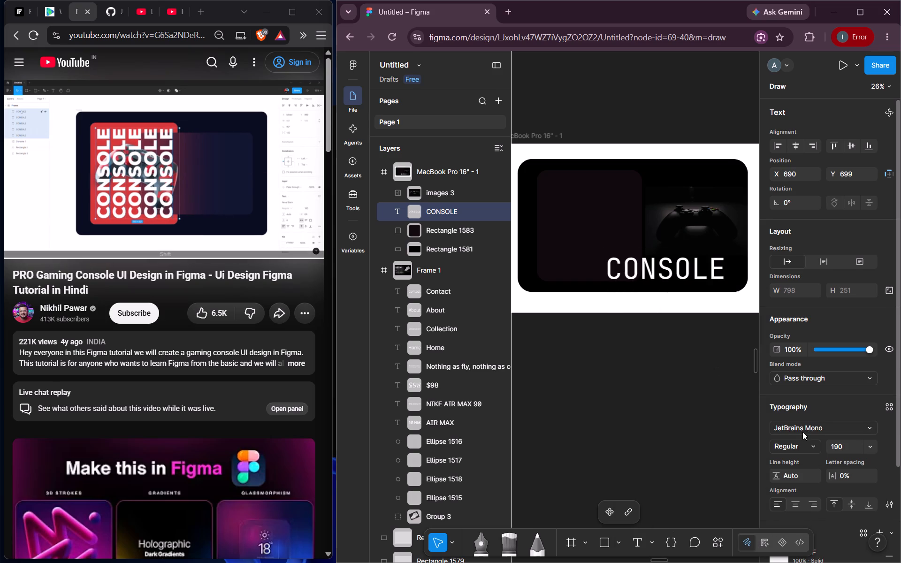
left_click(801, 441)
left_click(813, 487)
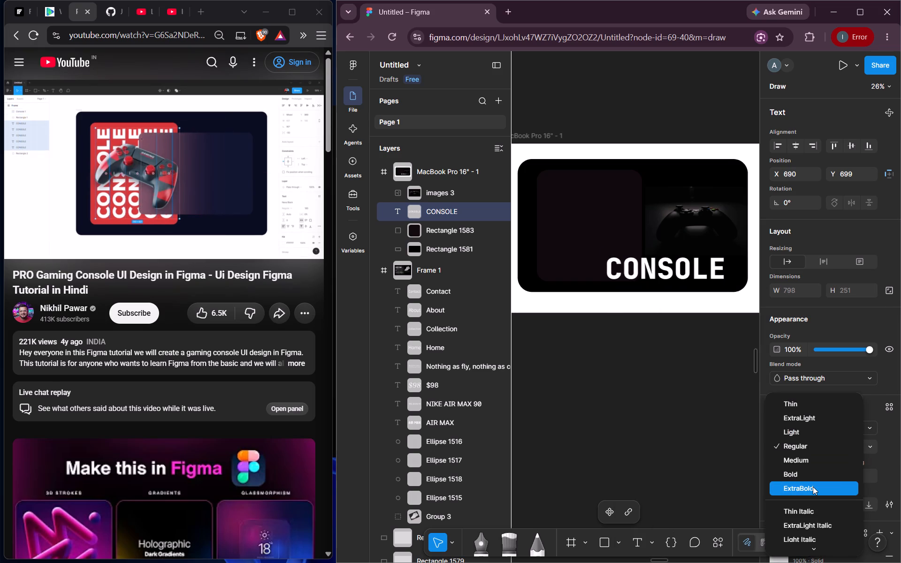
left_click(708, 268)
left_click(741, 277)
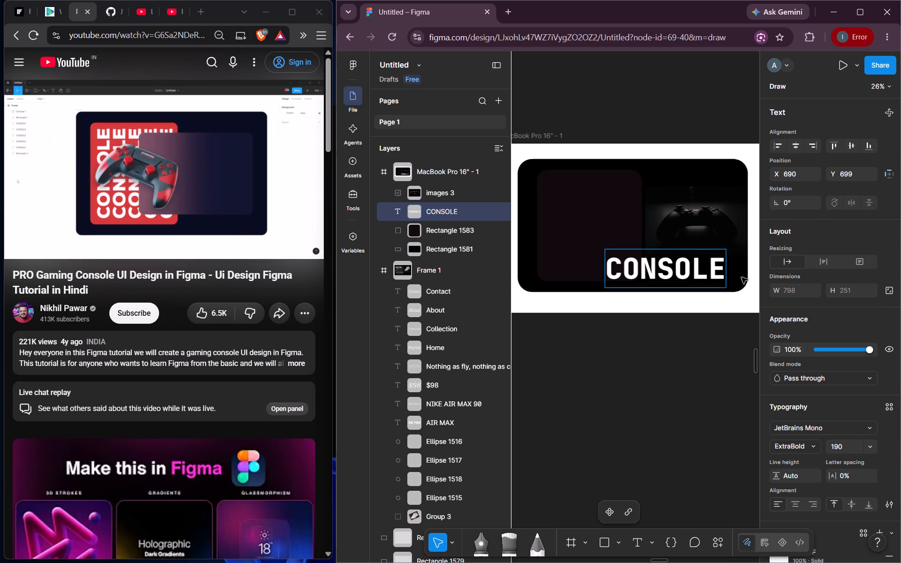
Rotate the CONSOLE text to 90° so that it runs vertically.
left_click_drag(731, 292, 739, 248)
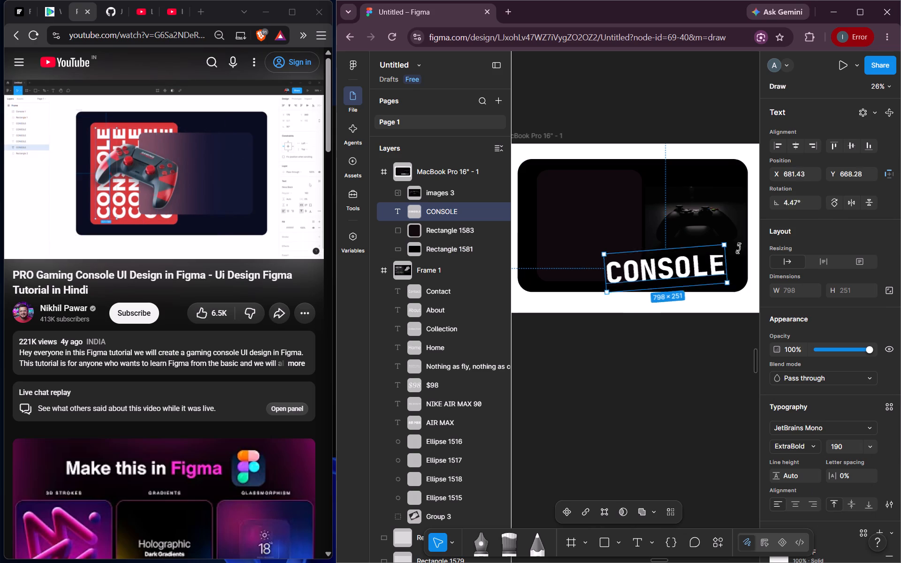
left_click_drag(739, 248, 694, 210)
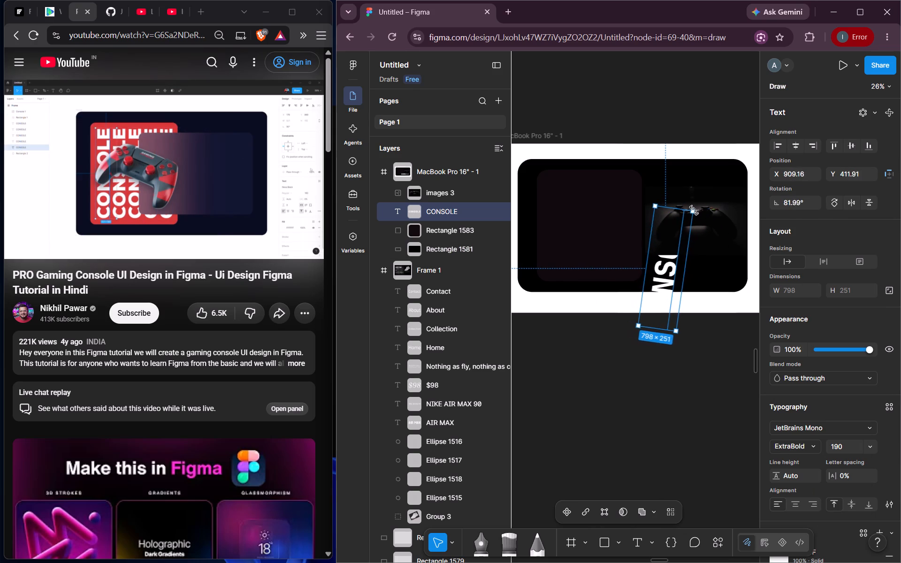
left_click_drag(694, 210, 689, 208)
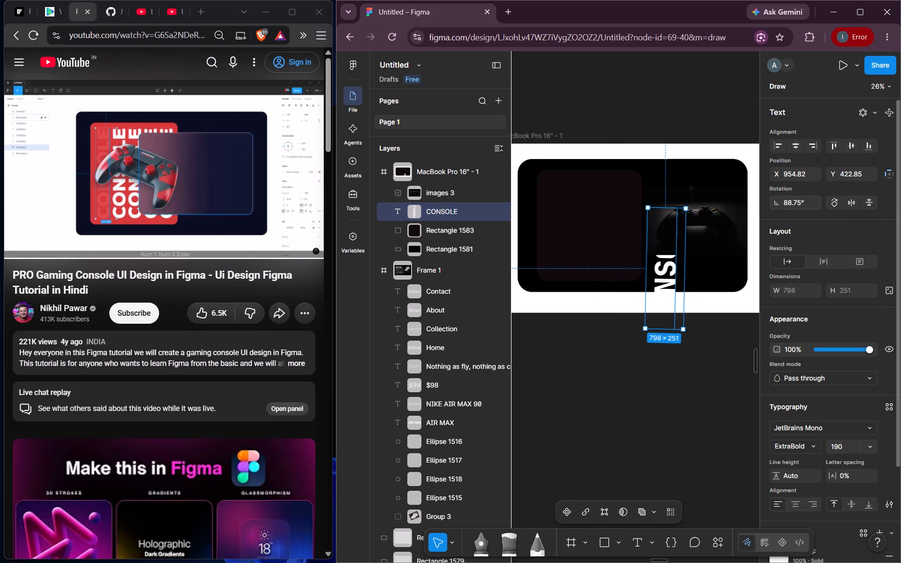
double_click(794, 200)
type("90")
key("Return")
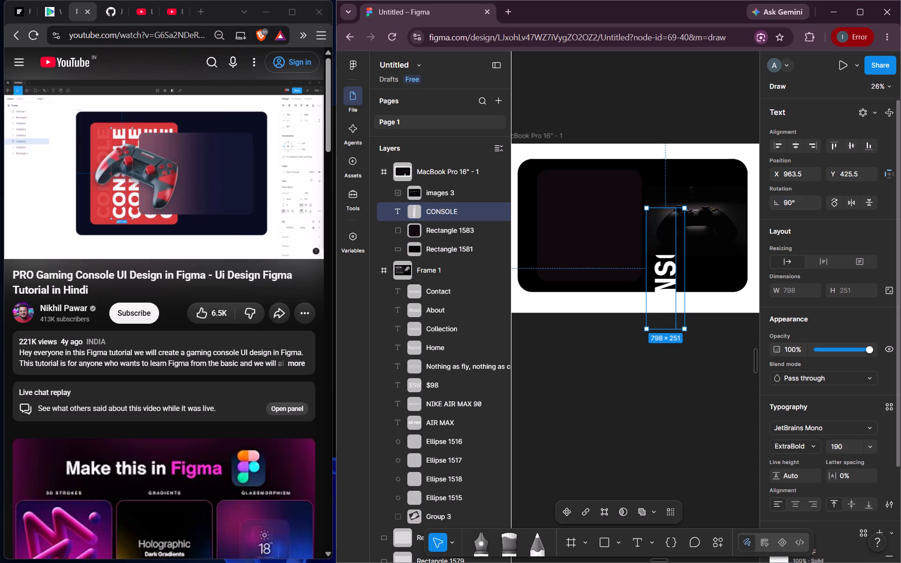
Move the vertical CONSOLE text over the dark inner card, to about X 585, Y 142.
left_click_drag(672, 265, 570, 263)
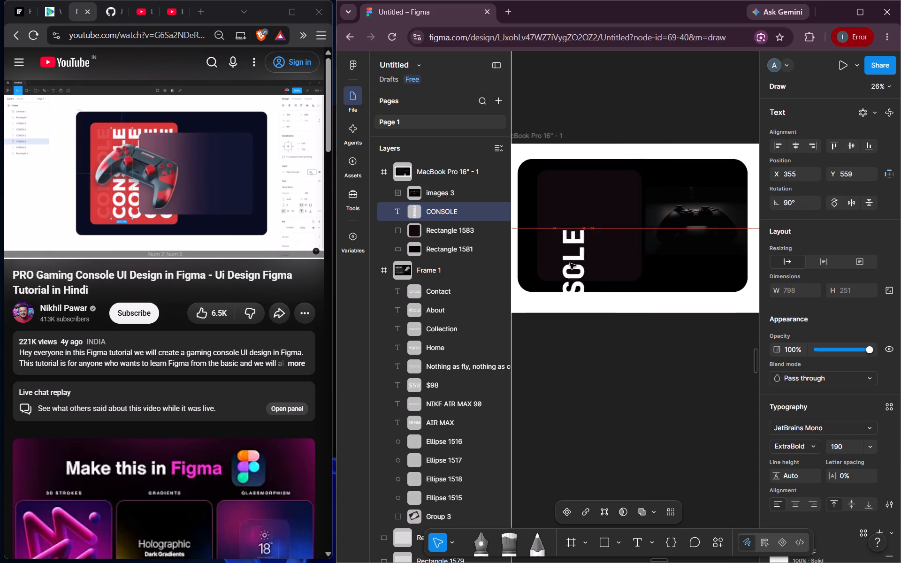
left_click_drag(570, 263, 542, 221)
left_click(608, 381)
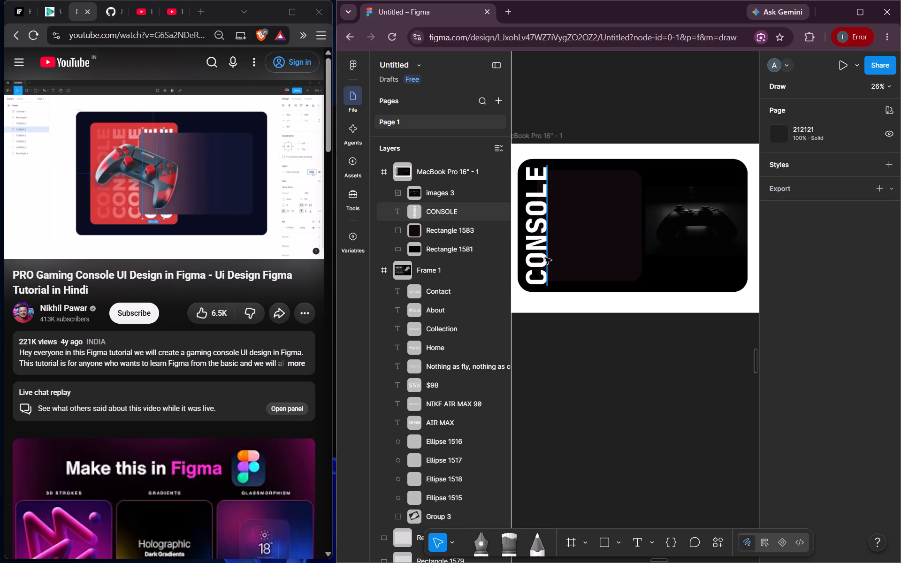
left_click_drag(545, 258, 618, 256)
Set the CONSOLE text's rotation to -90°.
left_click(787, 201)
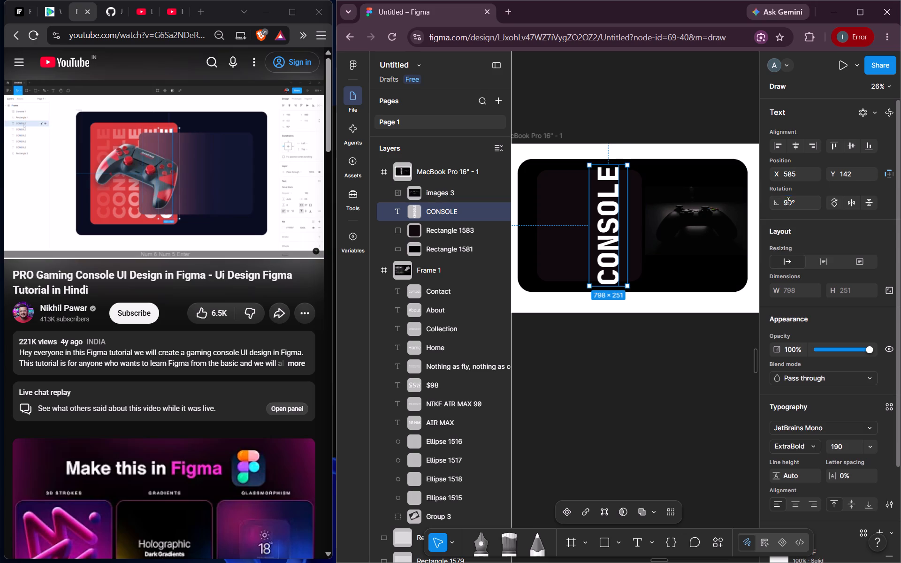
type("-90")
key("Return")
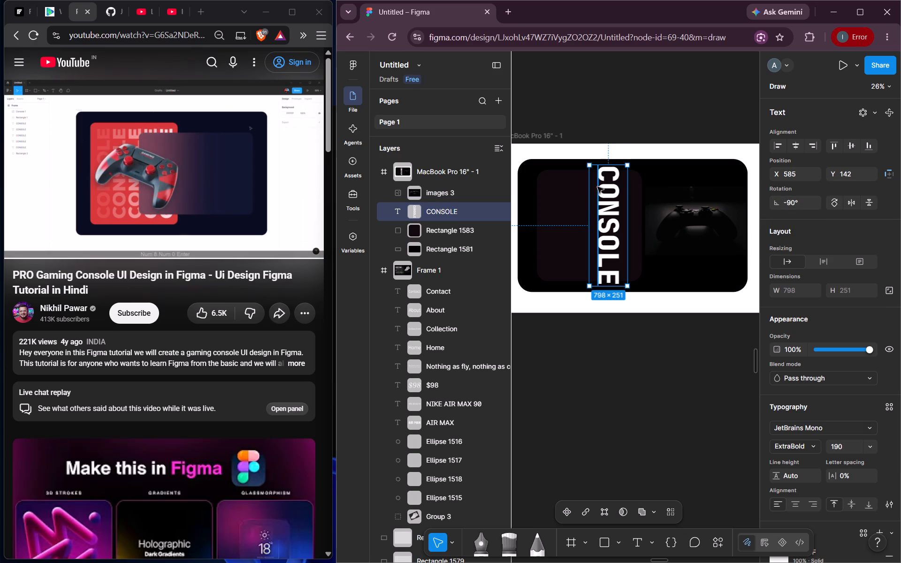
Move the vertical CONSOLE text to about X 1381, Y 142, along the black panel's right edge behind the controller image.
left_click_drag(608, 213, 723, 208)
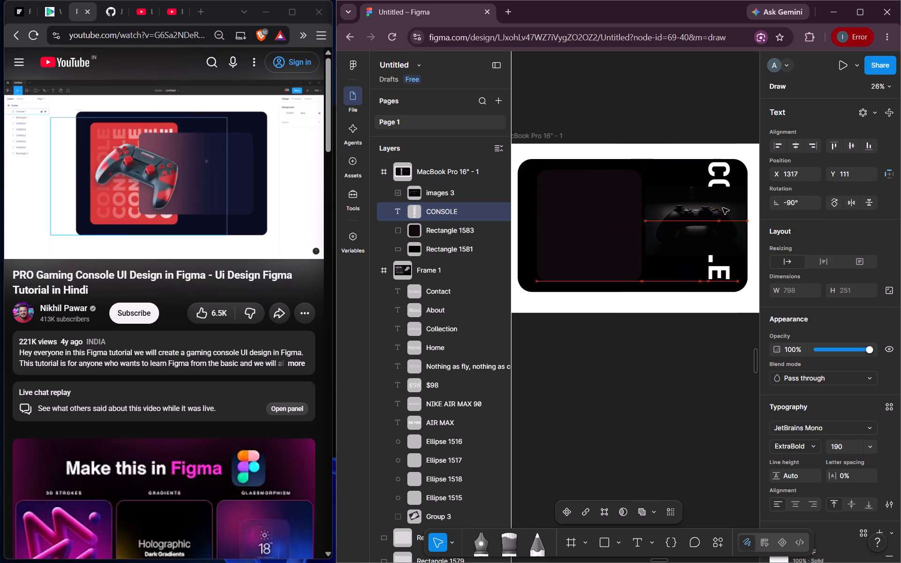
left_click_drag(723, 208, 728, 212)
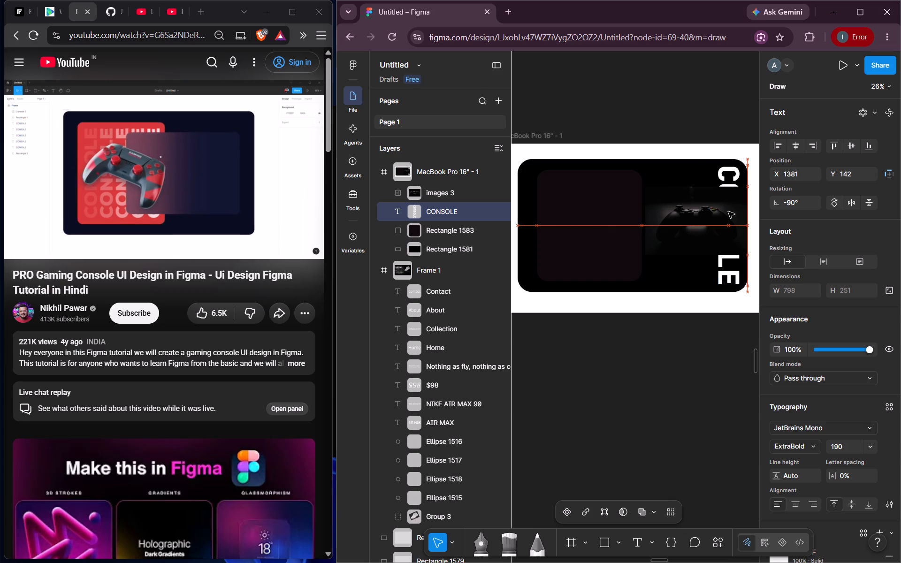
Duplicate the vertical CONSOLE text twice across the controller image, placing the copies at about X 1130 and X 933, Y 142.
left_click_drag(728, 212, 728, 212)
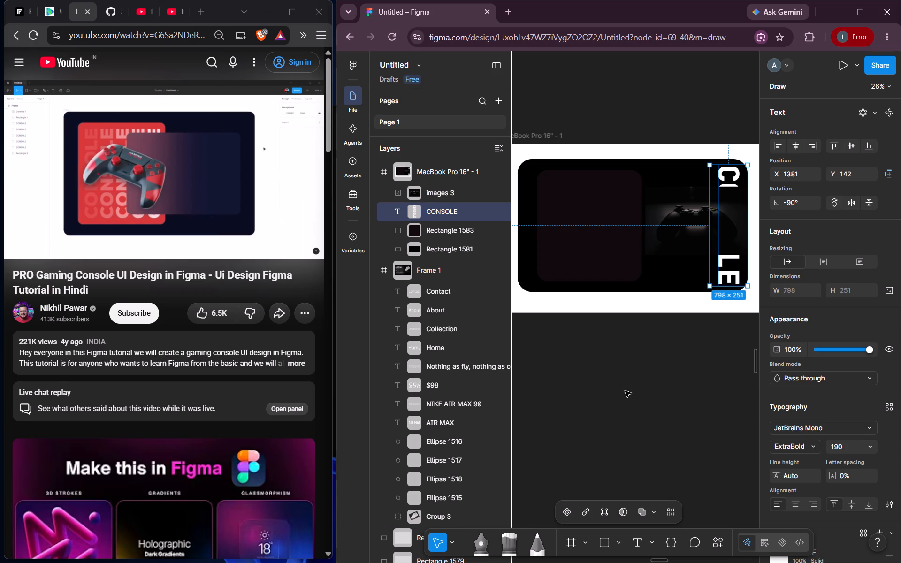
left_click(625, 391)
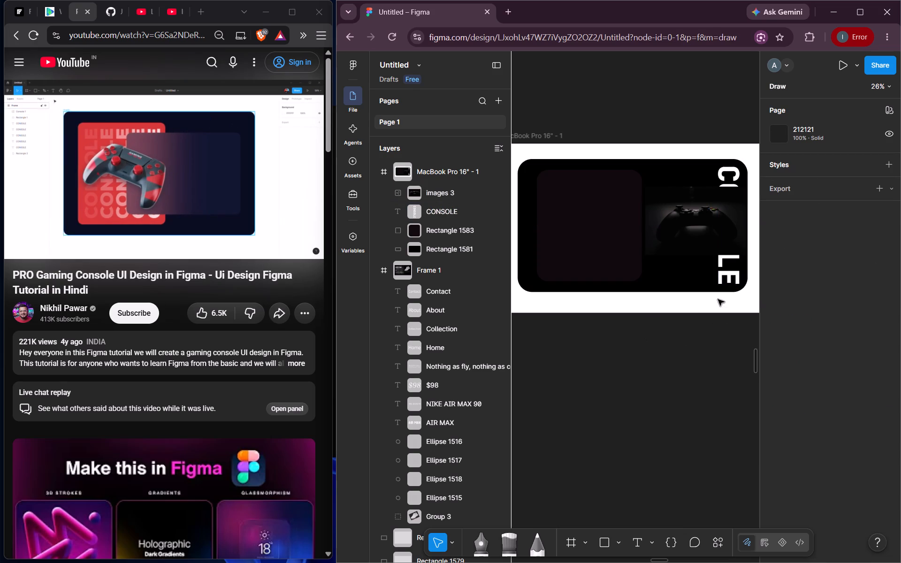
left_click(724, 278)
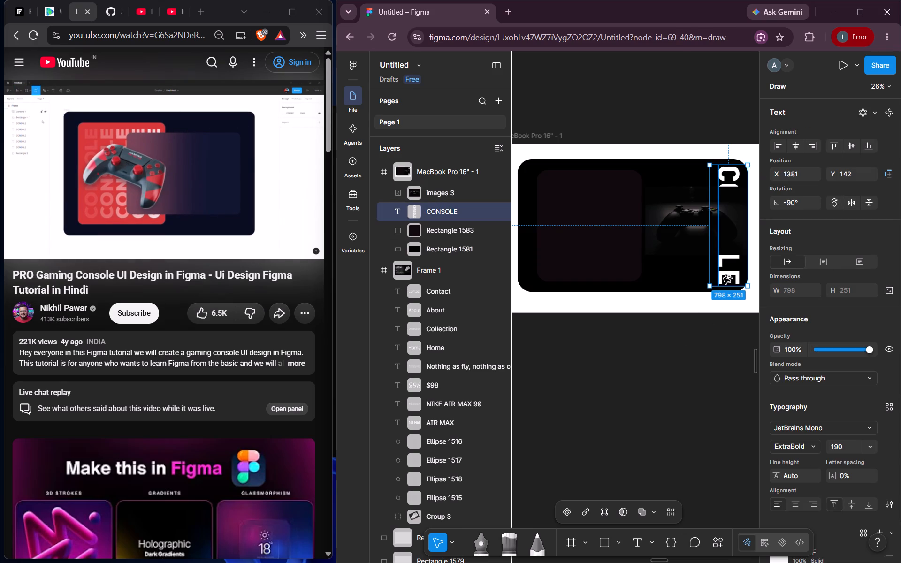
left_click_drag(727, 275, 690, 275, "alt")
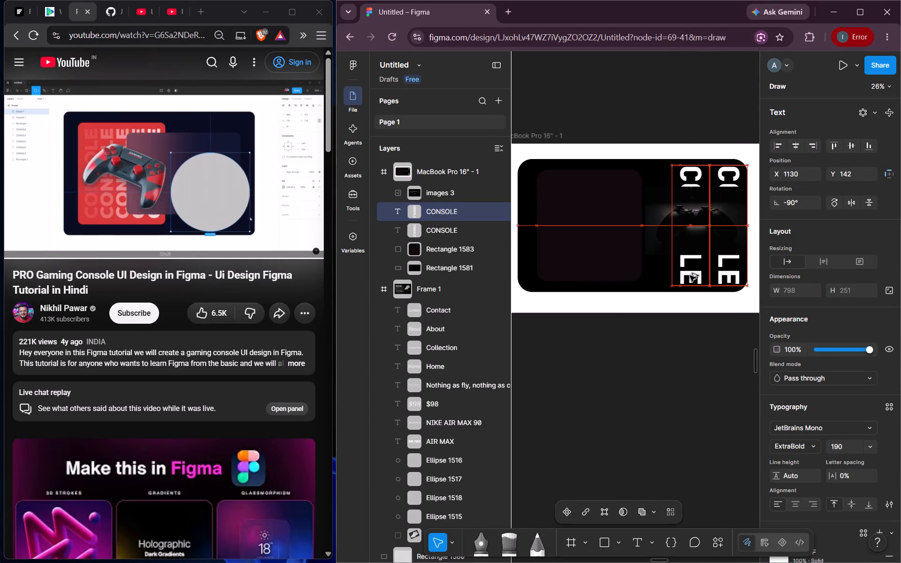
left_click_drag(690, 275, 690, 275, "alt")
left_click_drag(690, 275, 657, 275, "alt")
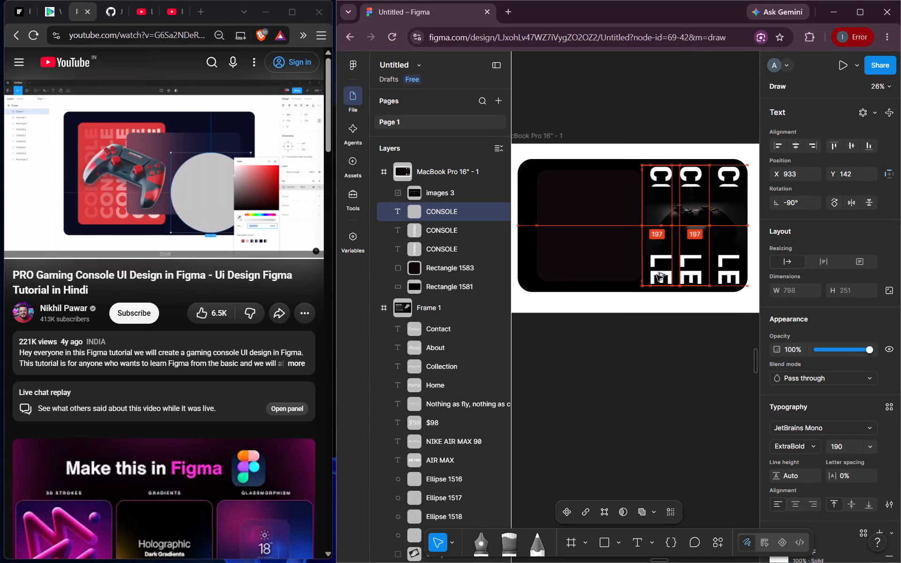
left_click_drag(657, 275, 659, 273, "alt")
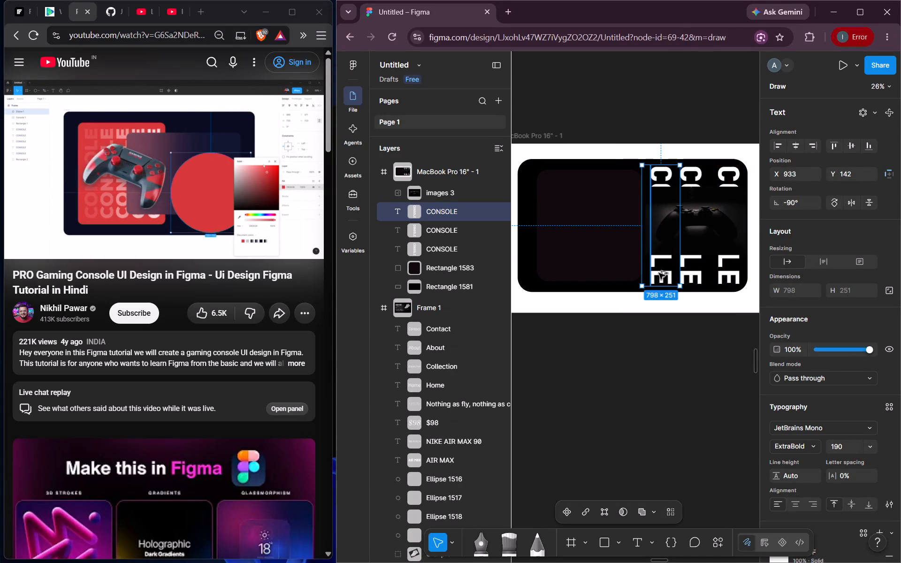
Add three more vertical CONSOLE copies over the dark inner card, at about X 658, X 429 and X 235, all at Y 142.
left_click_drag(659, 273, 617, 270, "alt")
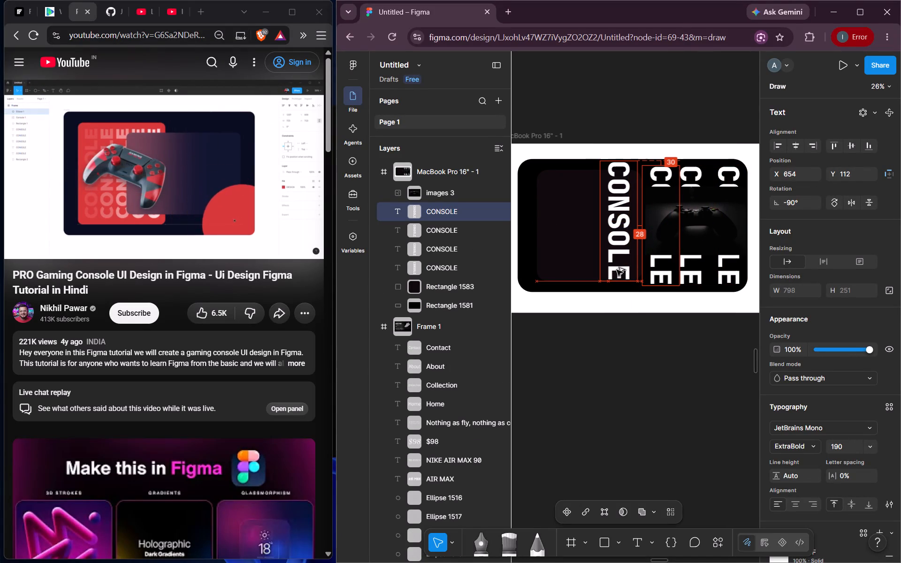
left_click_drag(617, 270, 618, 272, "alt")
left_click_drag(618, 272, 583, 272, "alt")
left_click_drag(584, 272, 568, 272, "alt")
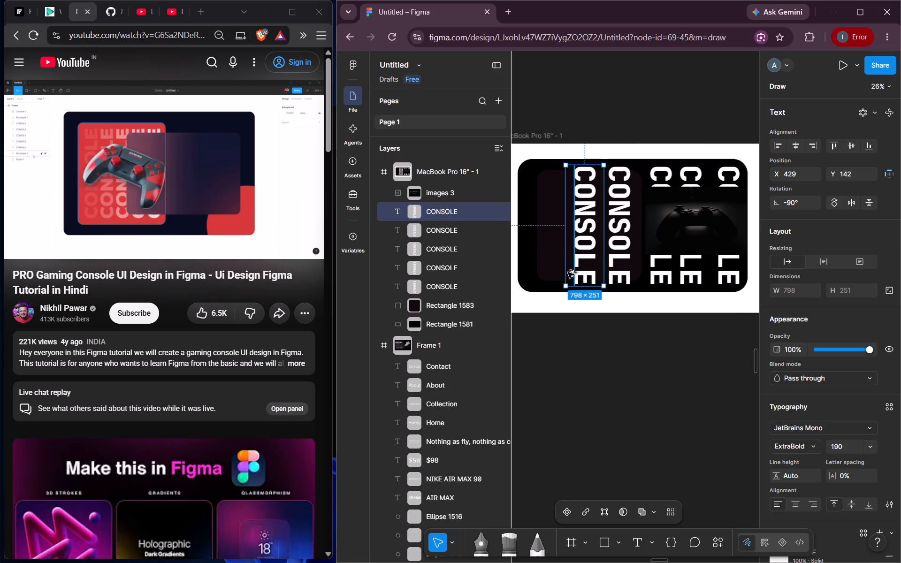
left_click_drag(568, 272, 554, 272, "alt")
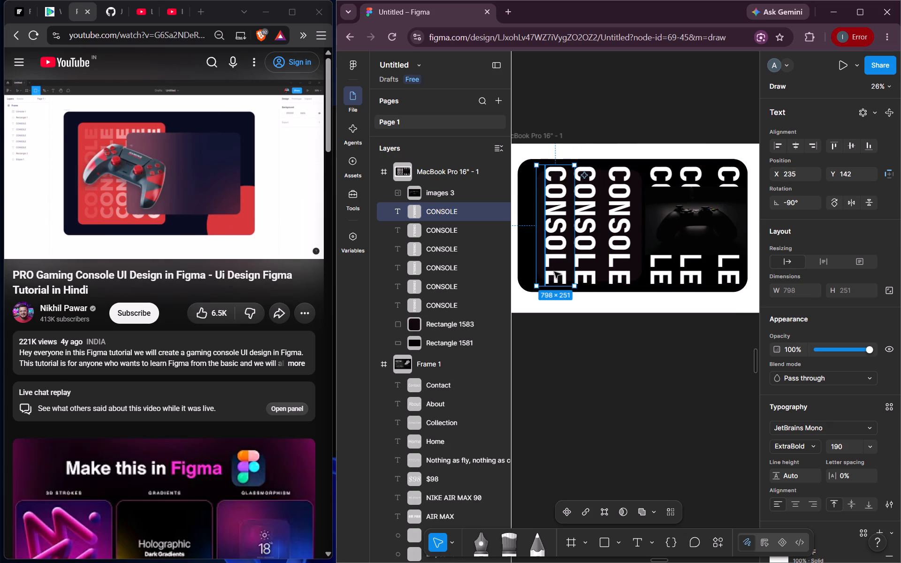
left_click(593, 346)
Lower the opacity of the CONSOLE text at X 235, the leftmost column, to about 14%.
left_click(565, 254)
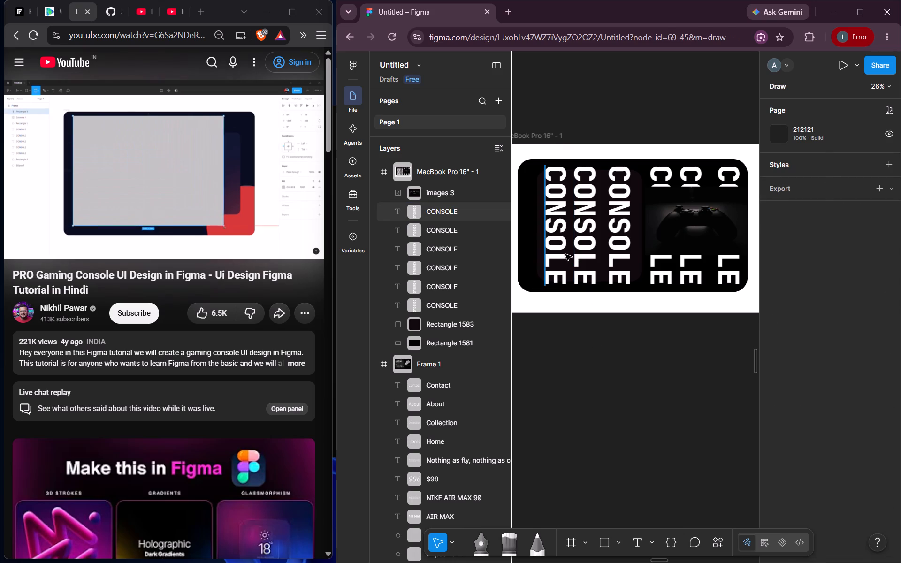
left_click(818, 348)
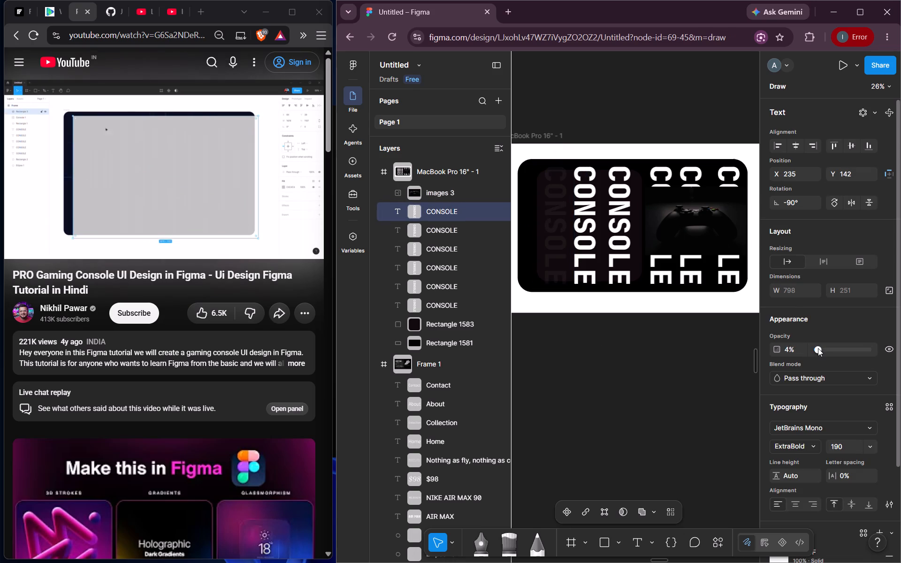
left_click_drag(818, 348, 828, 349)
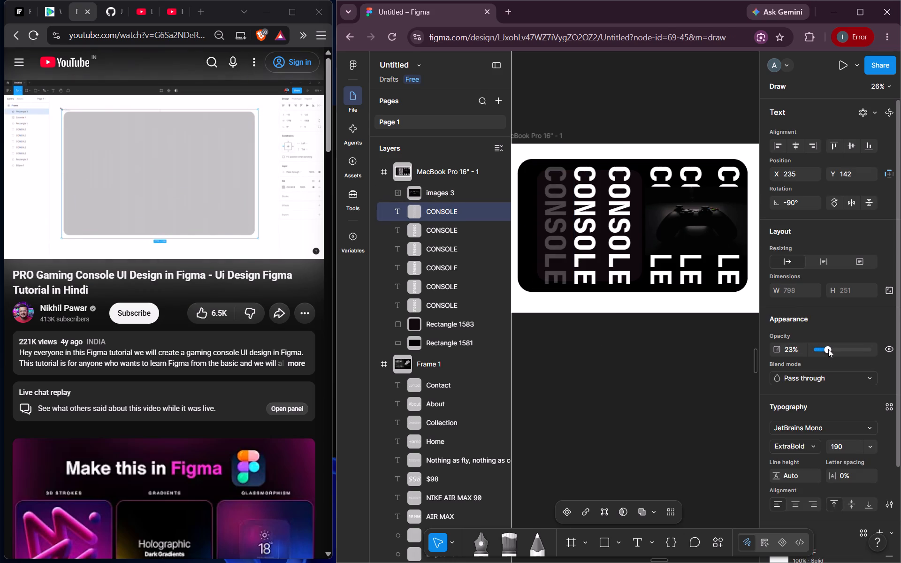
left_click_drag(828, 349, 824, 352)
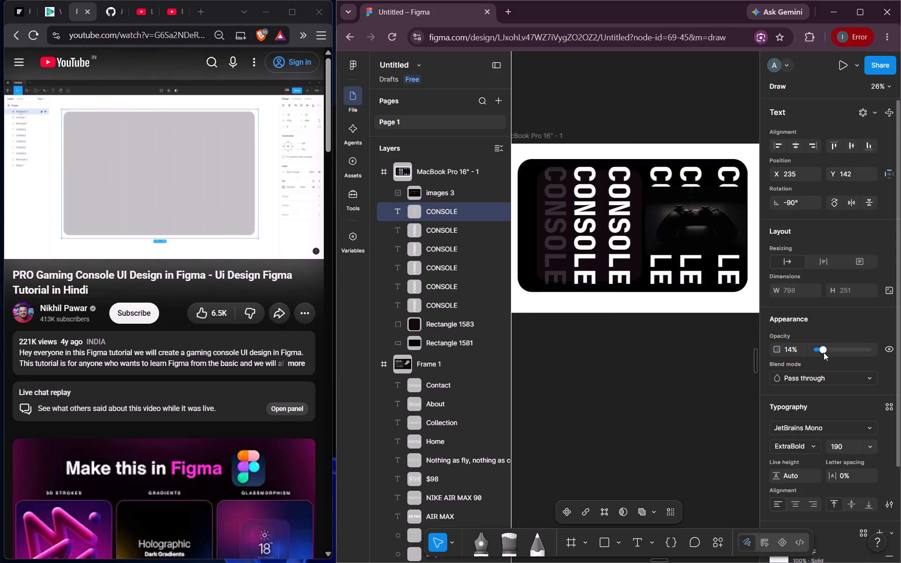
left_click_drag(824, 352, 823, 352)
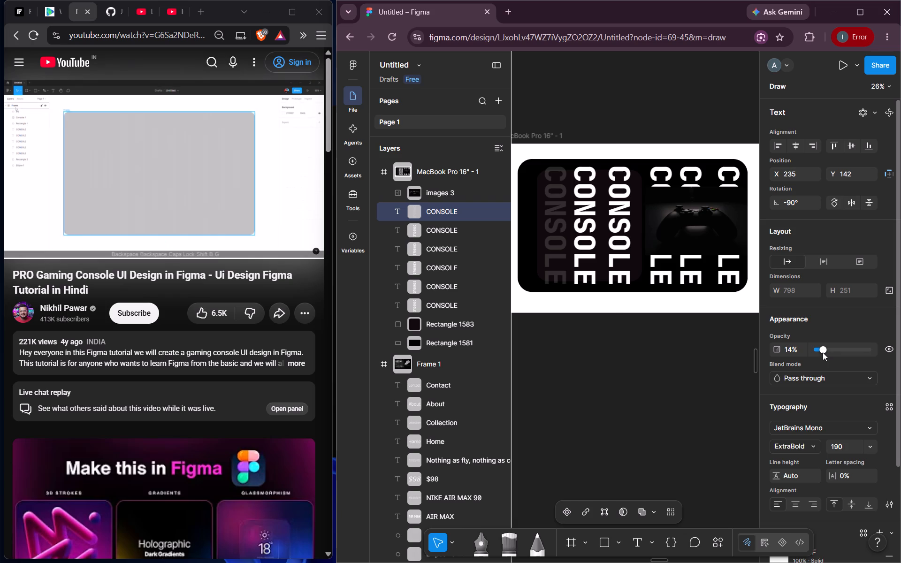
left_click_drag(823, 352, 823, 353)
Lower the opacity of the second CONSOLE column, at X 429, to 26%.
left_click(596, 236)
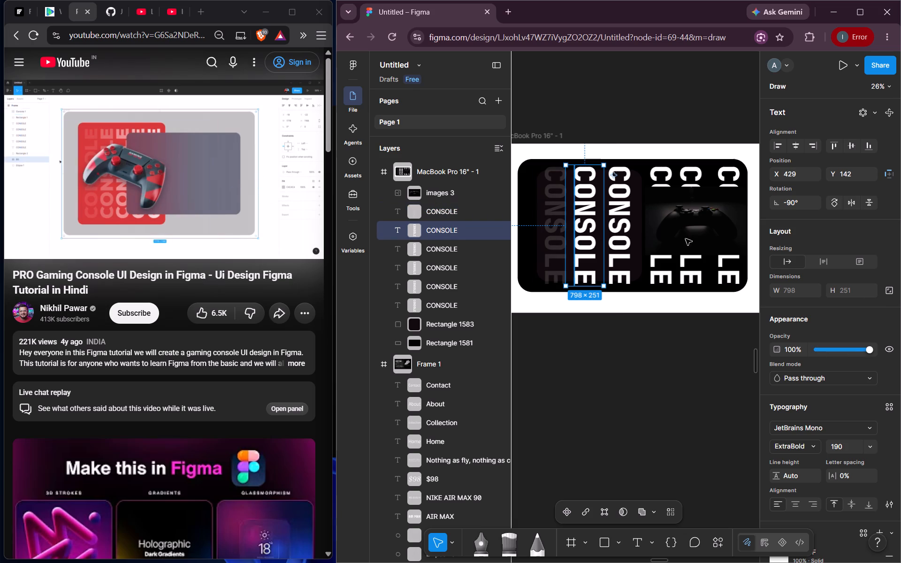
double_click(833, 349)
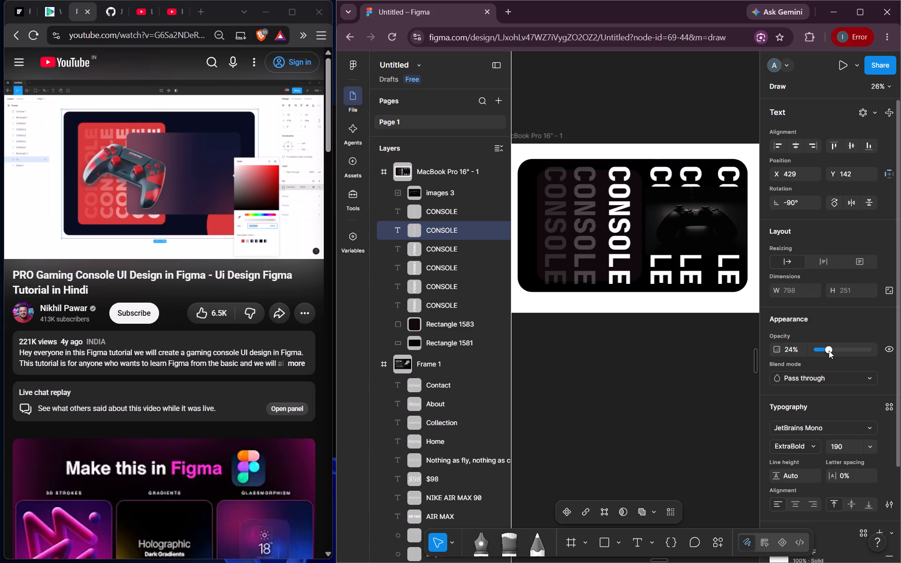
Lower the opacity of the third CONSOLE column, at X 658, to 39%.
left_click(633, 246)
left_click_drag(824, 350, 835, 352)
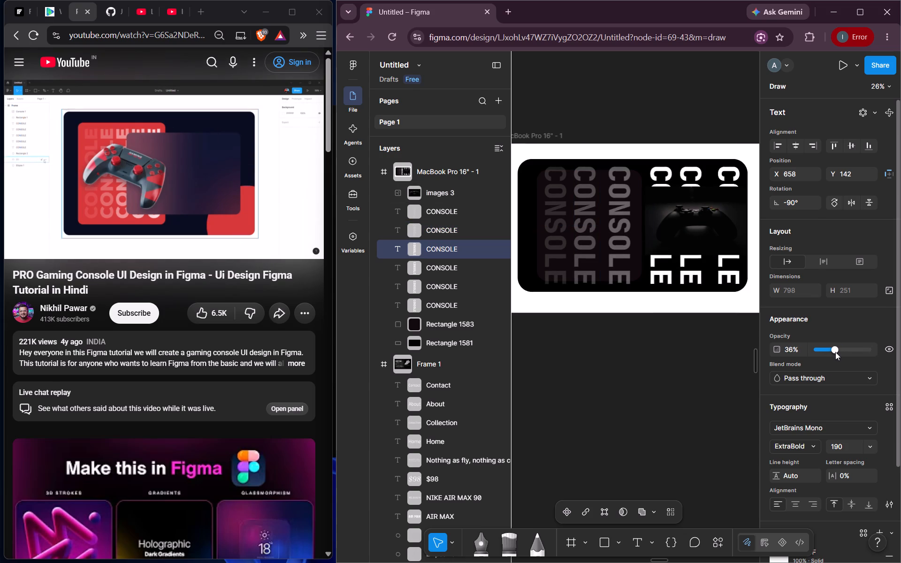
left_click_drag(835, 352, 836, 354)
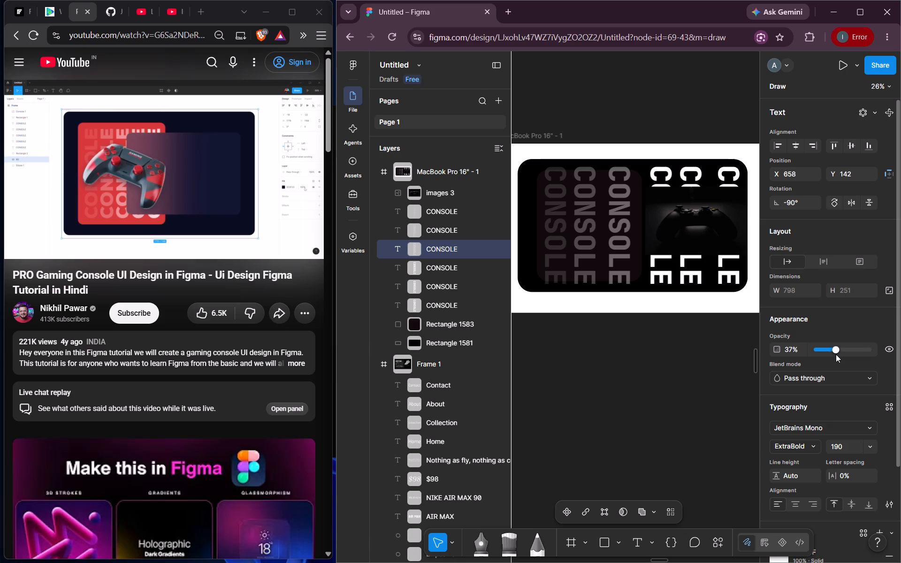
left_click_drag(836, 354, 837, 354)
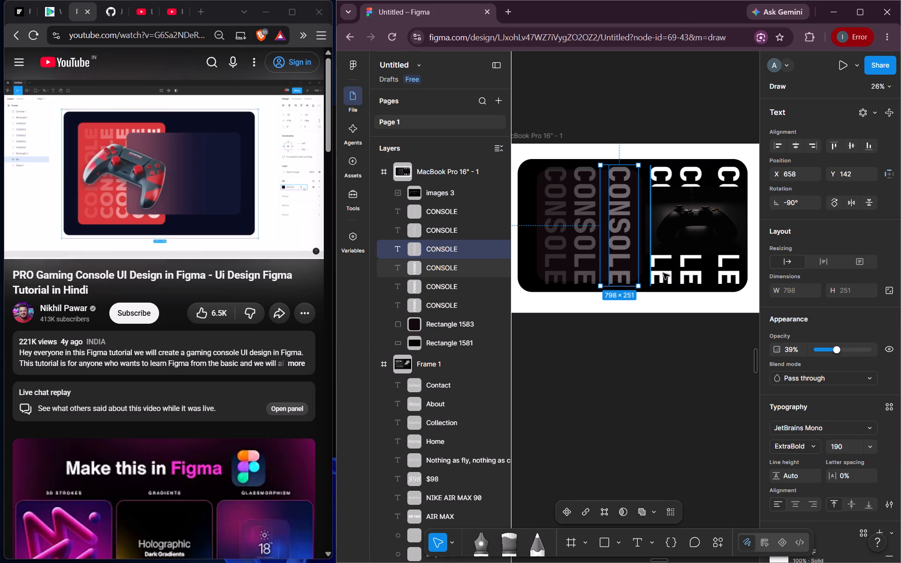
Lower the opacity of the fourth CONSOLE column, at X 933, to 52%.
left_click(663, 273)
left_click_drag(828, 349, 840, 352)
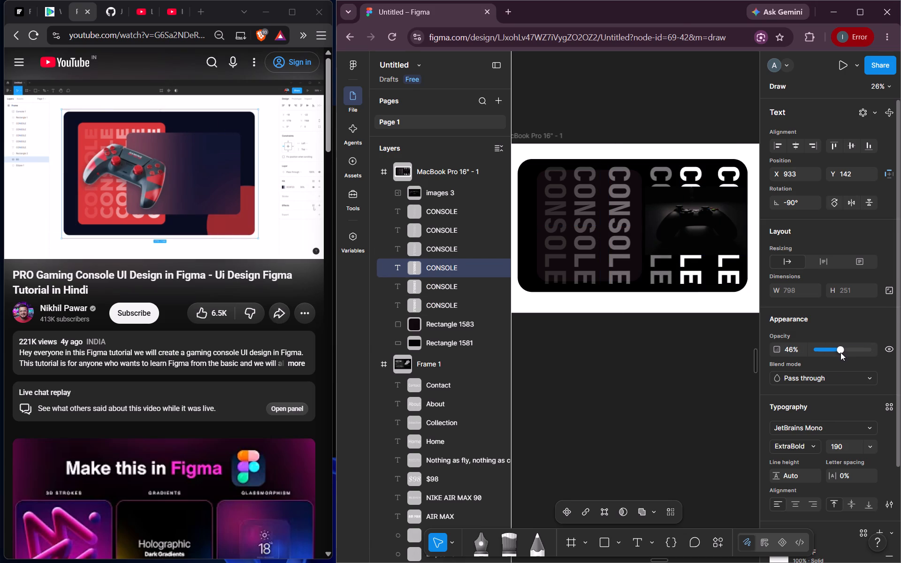
left_click_drag(840, 352, 844, 355)
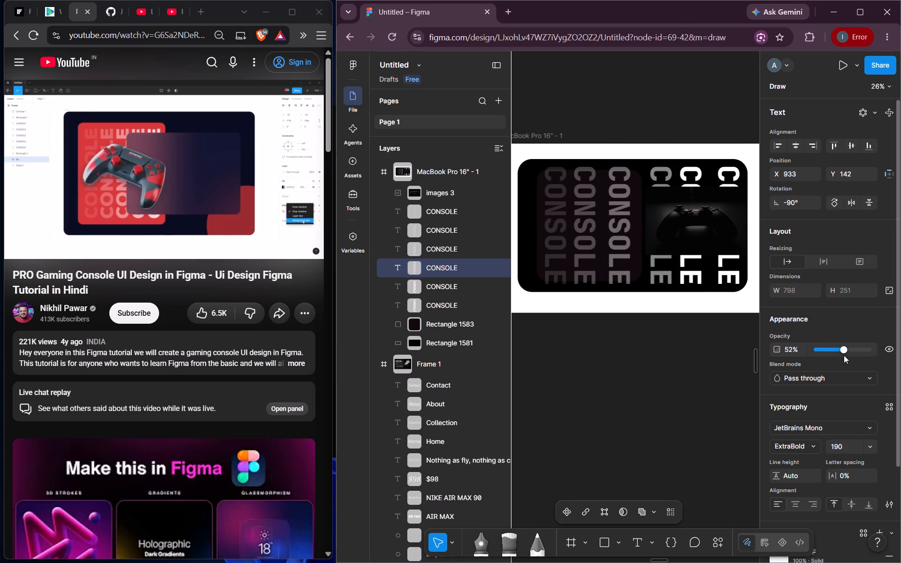
left_click(687, 352)
Lower the opacity of the fifth CONSOLE column, at X 1130, to 65%.
left_click(687, 275)
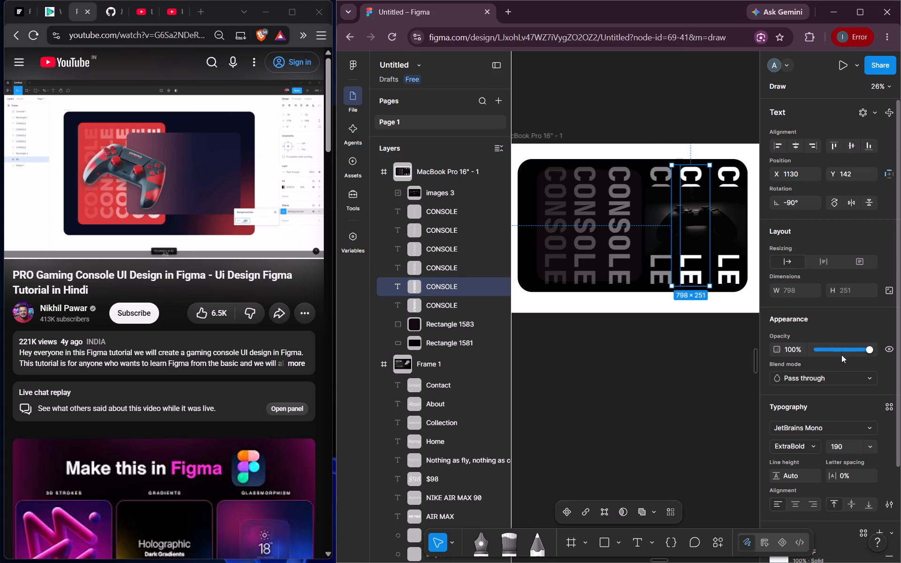
left_click_drag(832, 349, 822, 351)
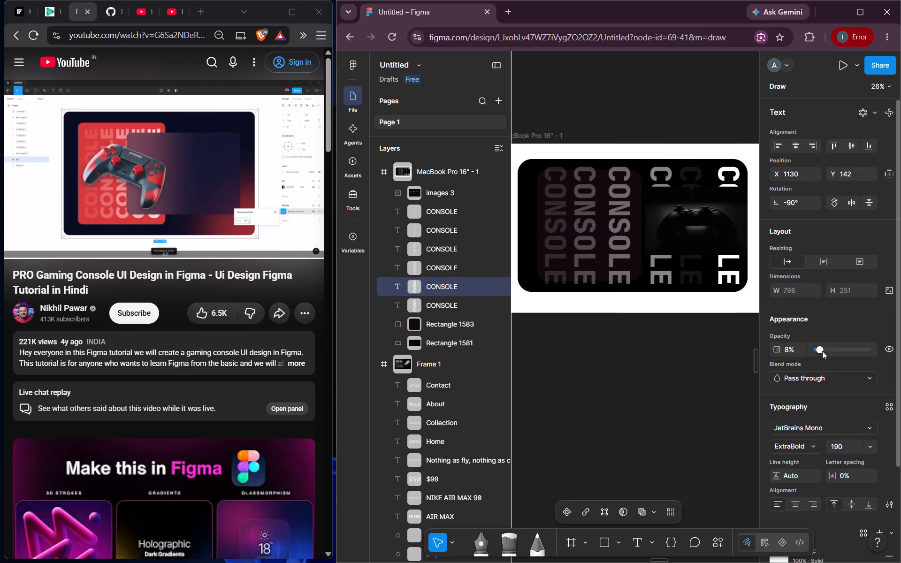
left_click_drag(822, 351, 846, 351)
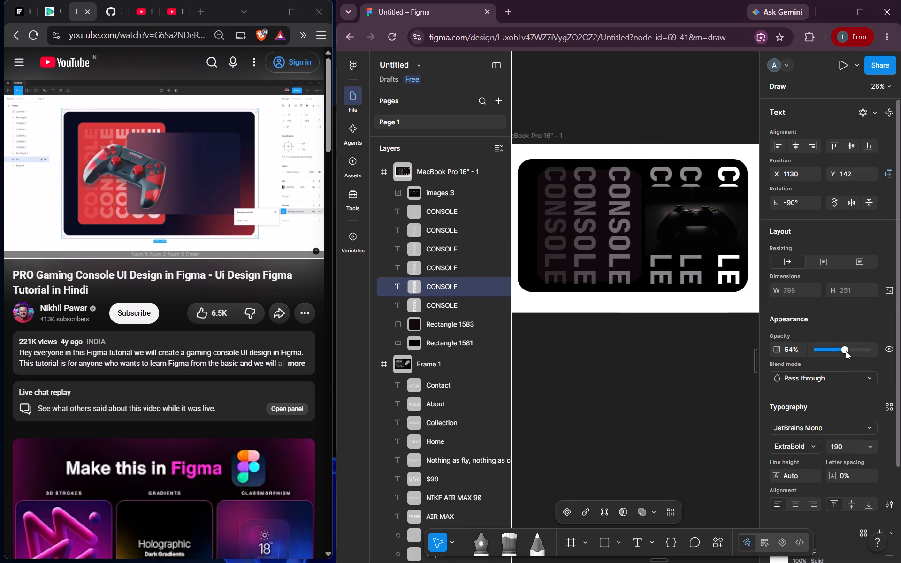
left_click_drag(846, 351, 850, 353)
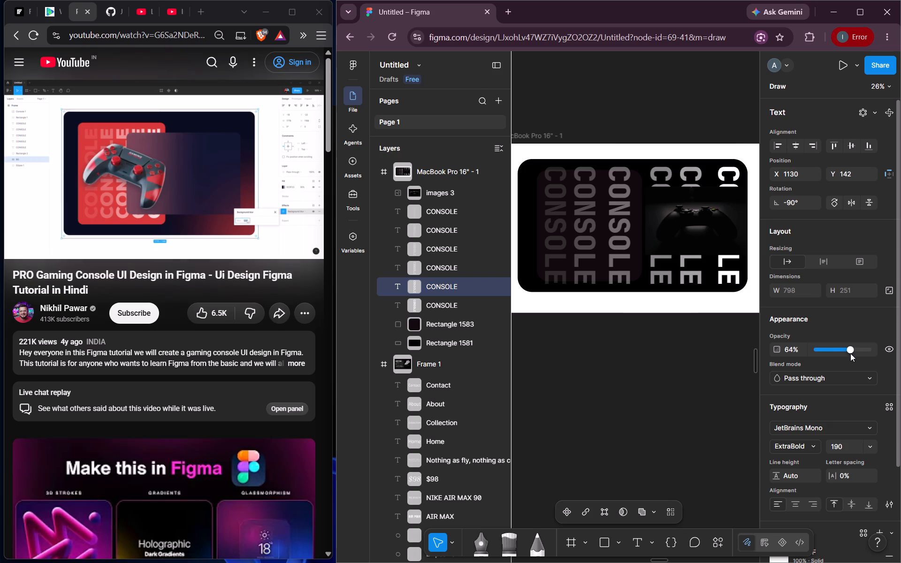
left_click_drag(850, 353, 851, 353)
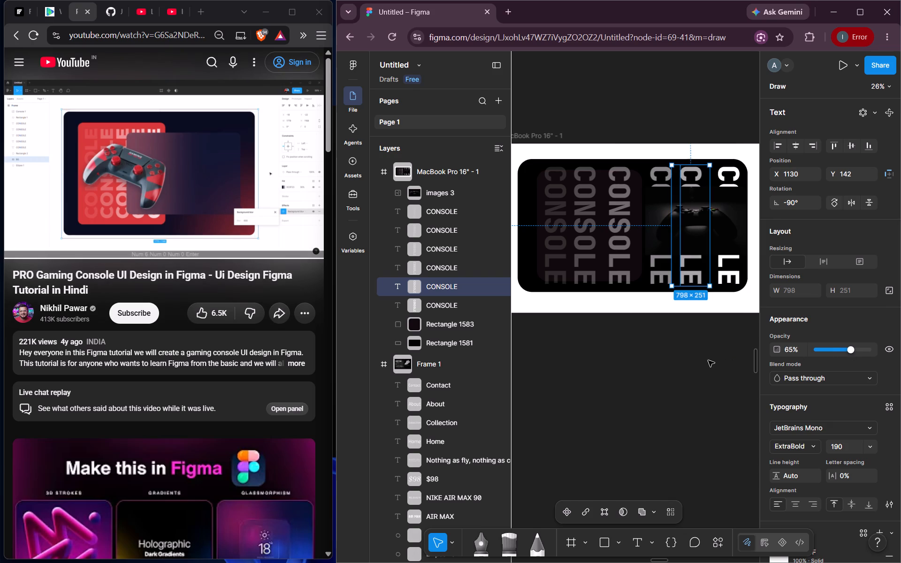
left_click(706, 360)
Lower the opacity of the last CONSOLE column, at X 1381 along the panel's right edge, to about 76%.
left_click(722, 271)
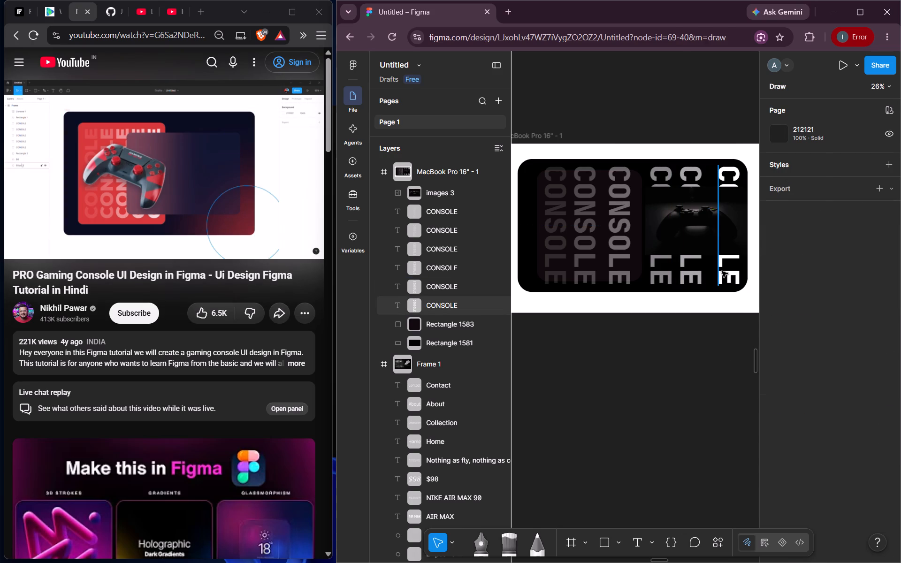
left_click_drag(842, 349, 849, 349)
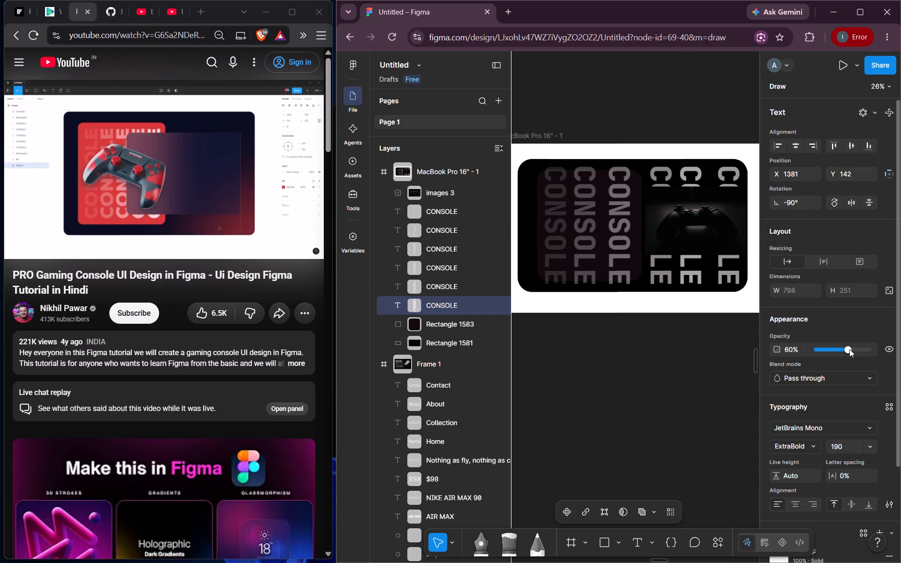
left_click_drag(849, 349, 856, 350)
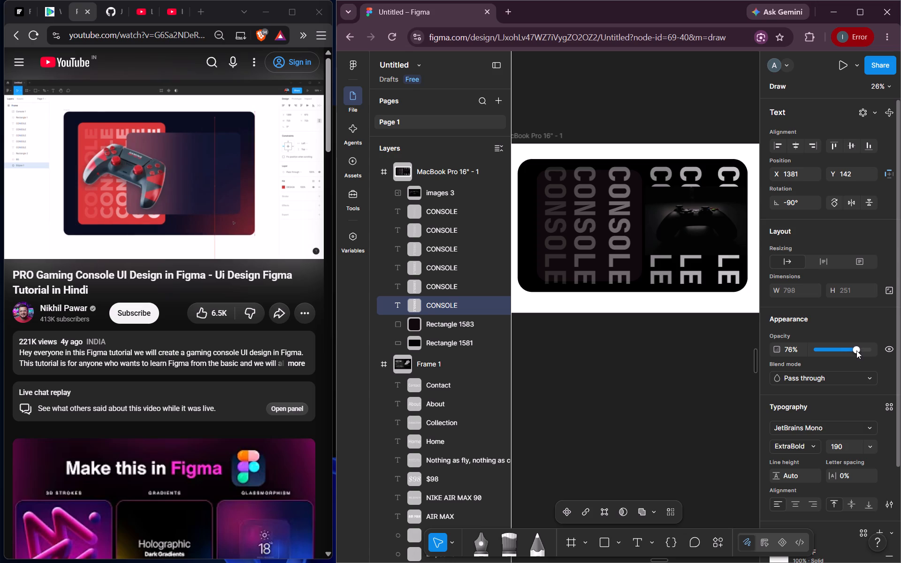
left_click_drag(856, 350, 857, 350)
left_click(712, 350)
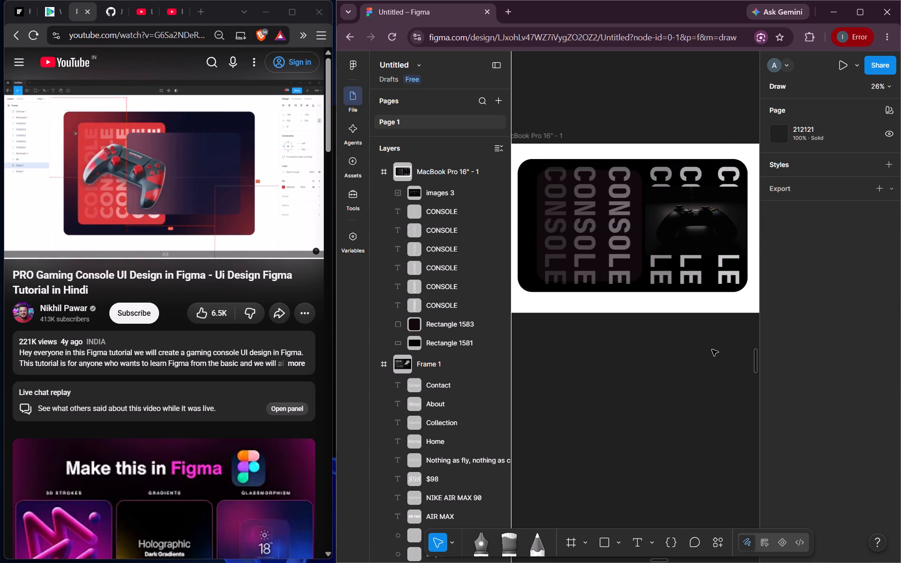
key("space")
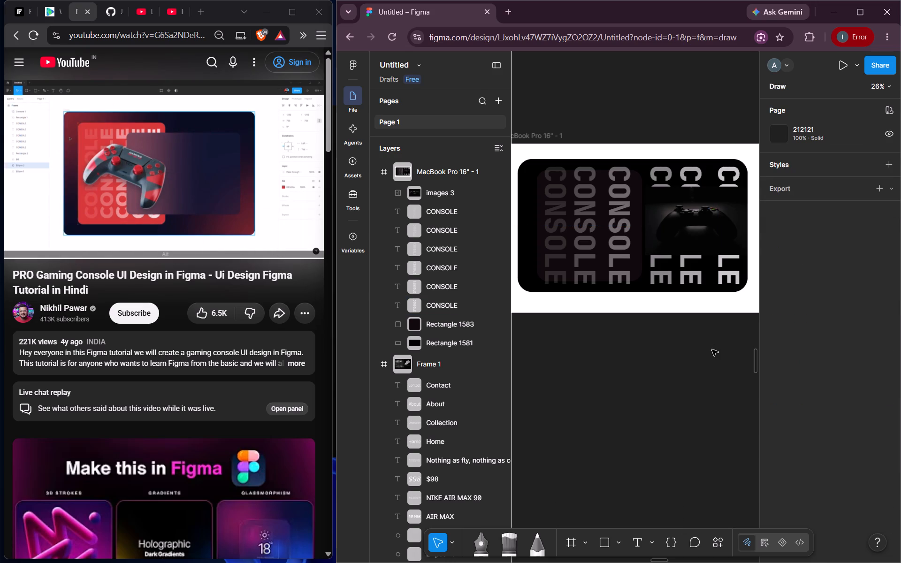
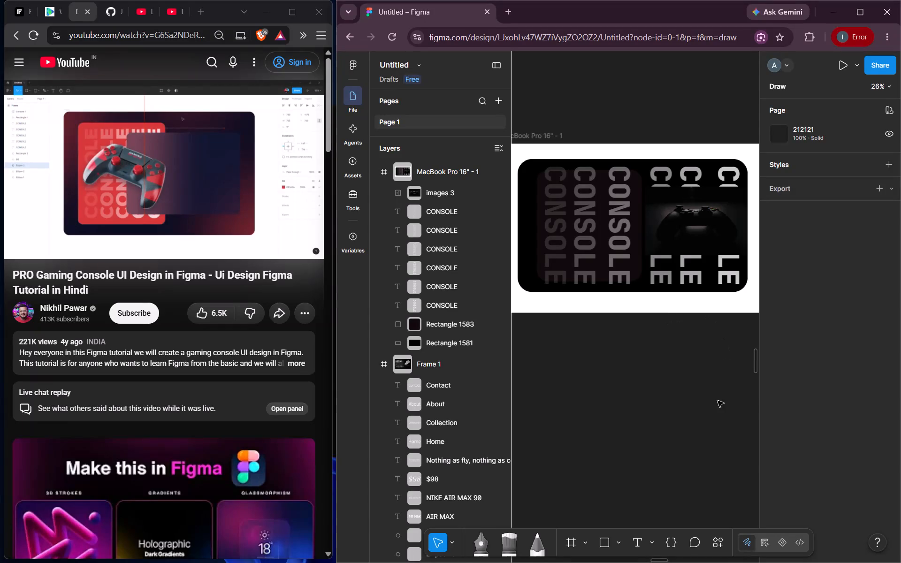
Delete the dark controller photo covering the last three CONSOLE columns.
left_click(710, 414)
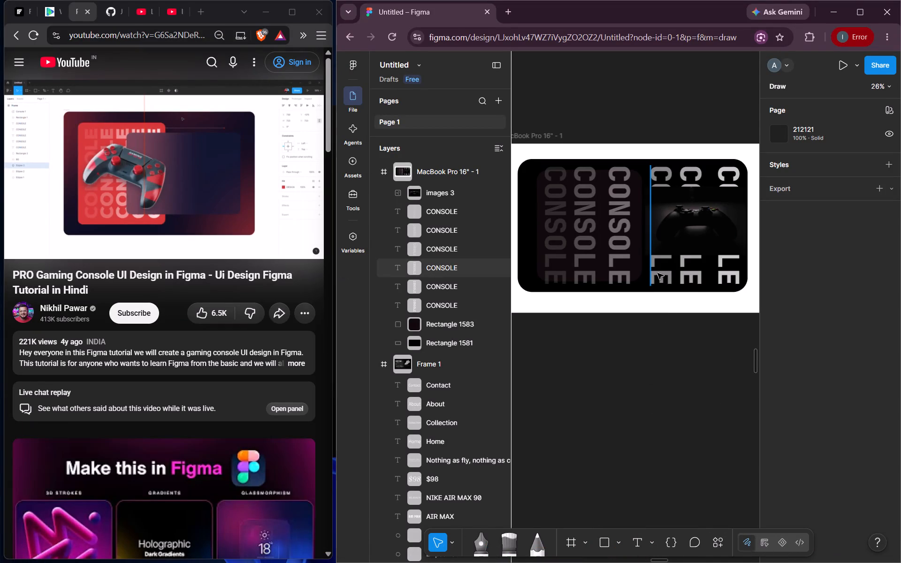
left_click(680, 232)
key("Delete")
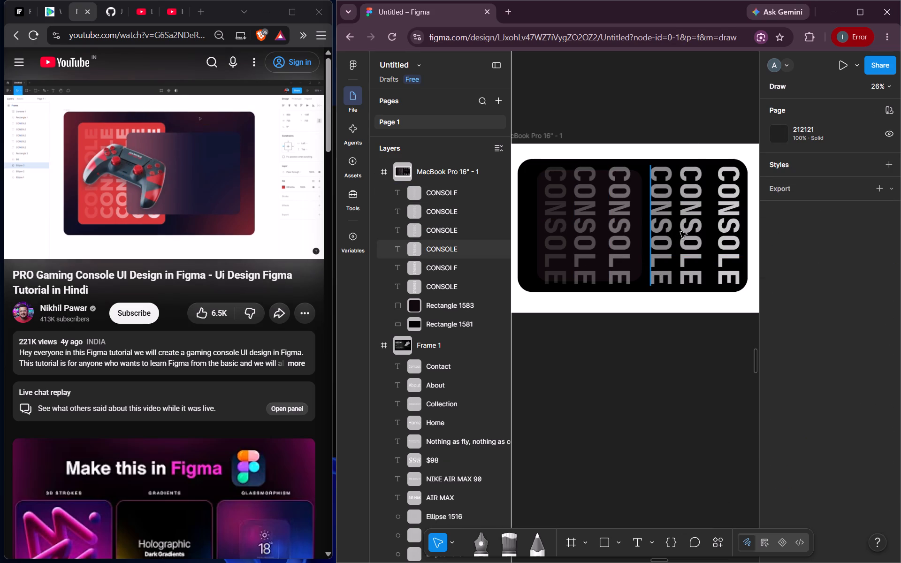
Search Google Images for "game controller" in a new browser tab.
left_click(508, 17)
left_click(567, 231)
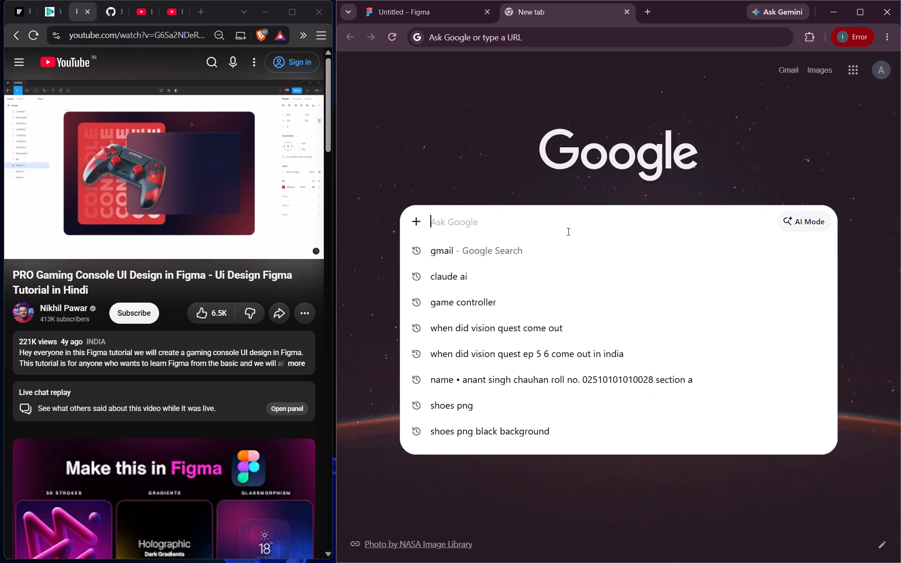
left_click(494, 308)
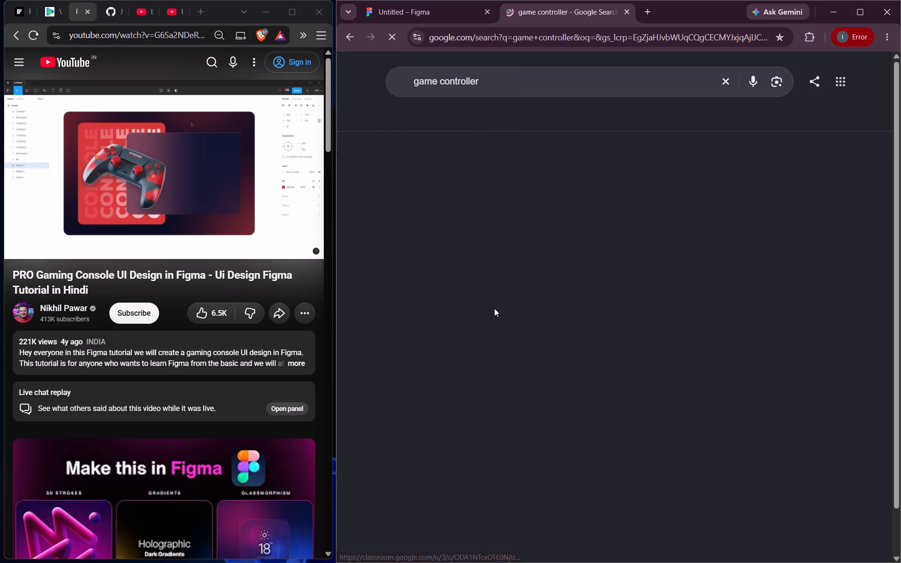
left_click(508, 126)
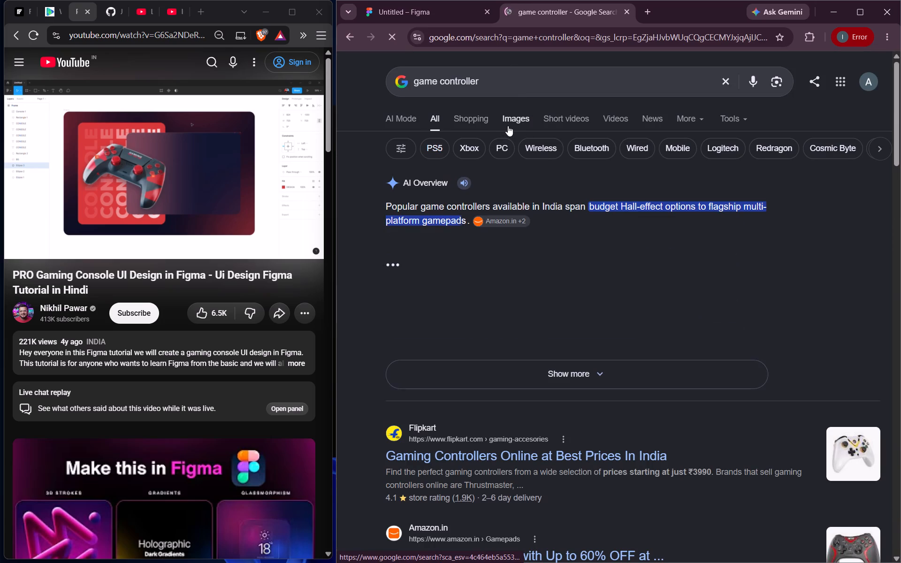
Detach the image results into a separate, smaller browser window that leaves the Figma design's console panel uncovered.
left_click_drag(552, 13, 181, 105)
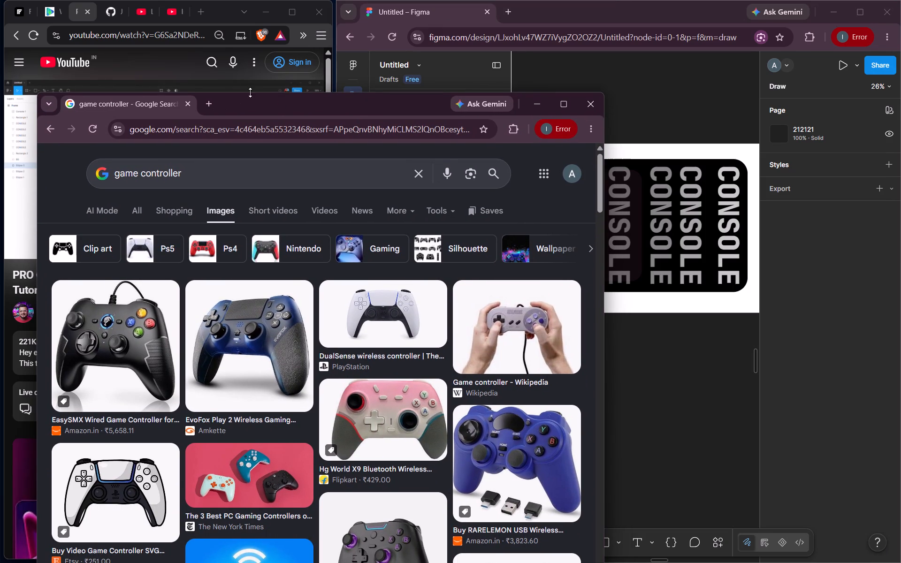
left_click_drag(276, 94, 270, 353)
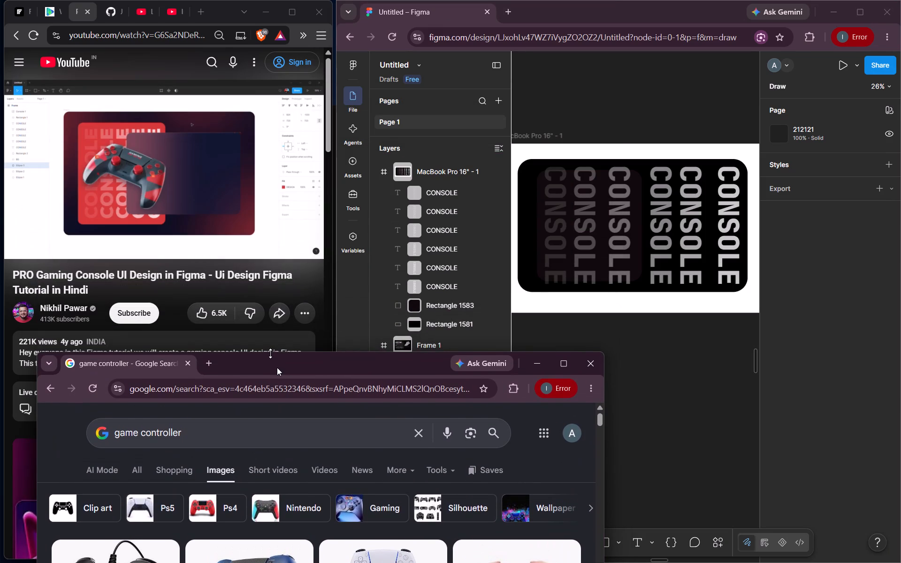
left_click_drag(278, 367, 253, 99)
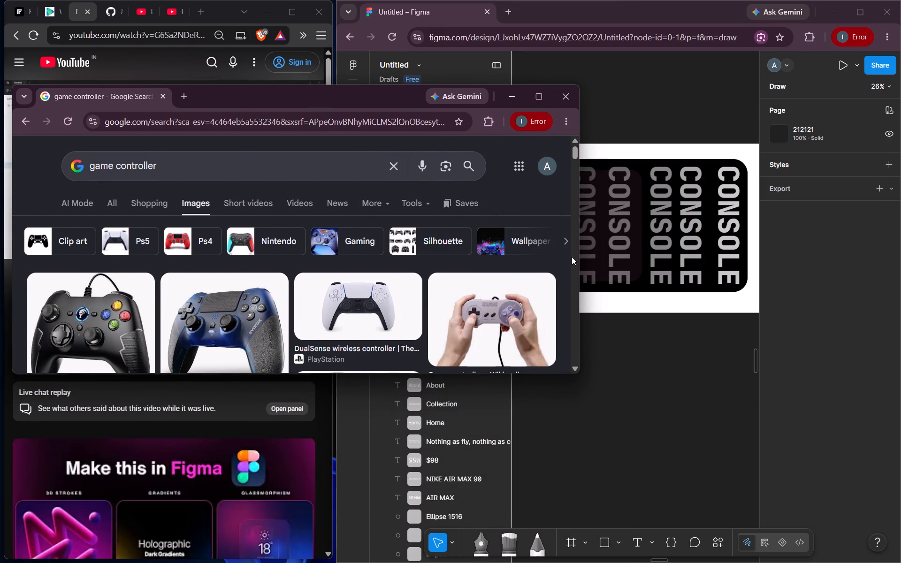
left_click_drag(580, 259, 446, 253)
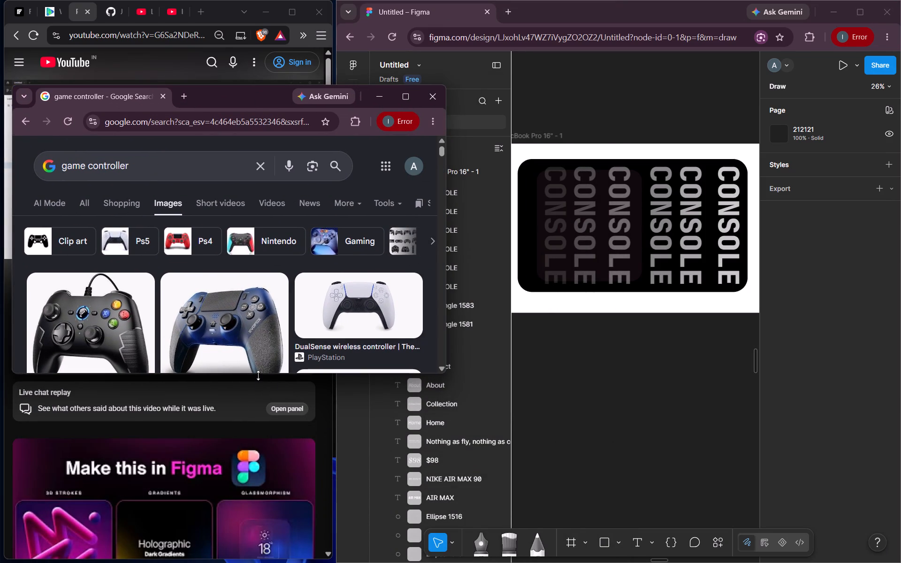
left_click_drag(258, 375, 260, 431)
Refine the image search to "game controller with black background".
scroll(264, 336, "down", 3)
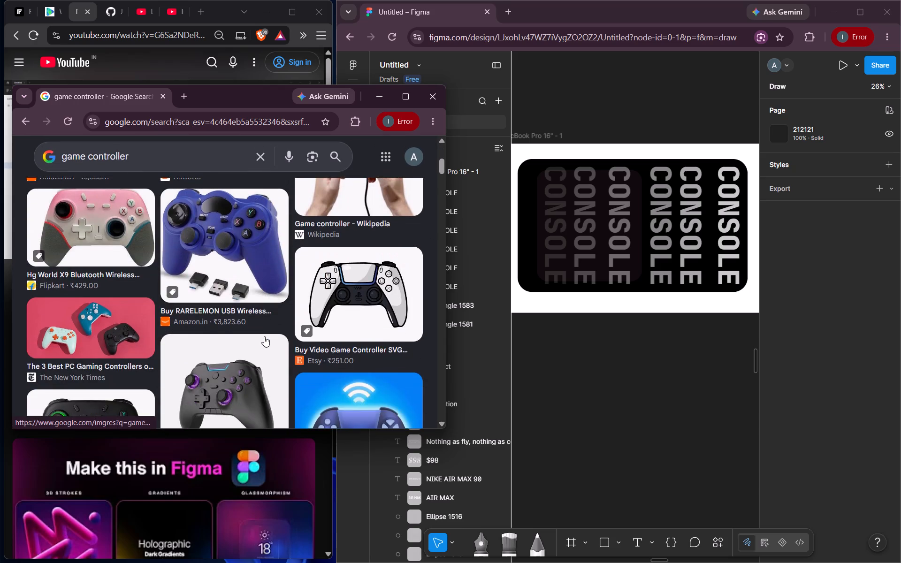
scroll(264, 336, "down", 4)
scroll(264, 336, "up", 3)
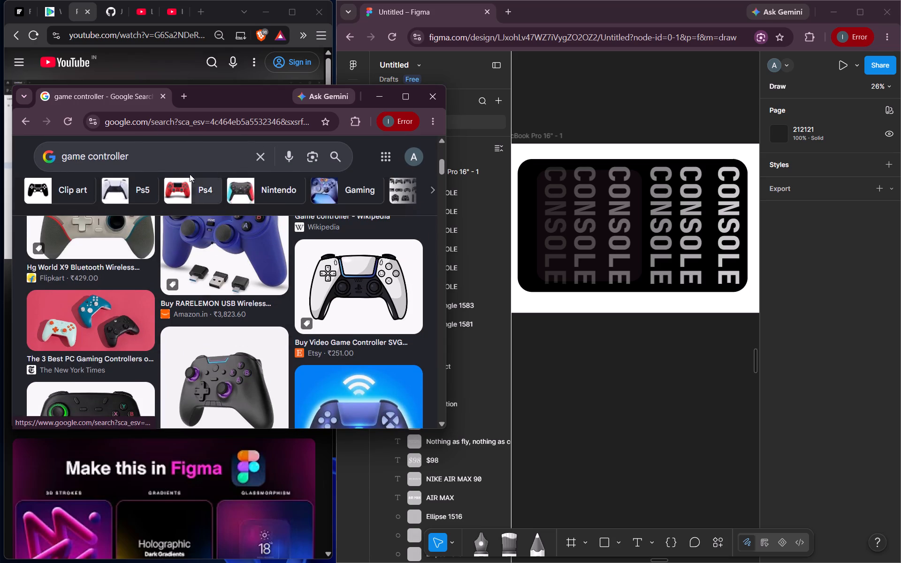
left_click(175, 150)
key("space")
type("with black")
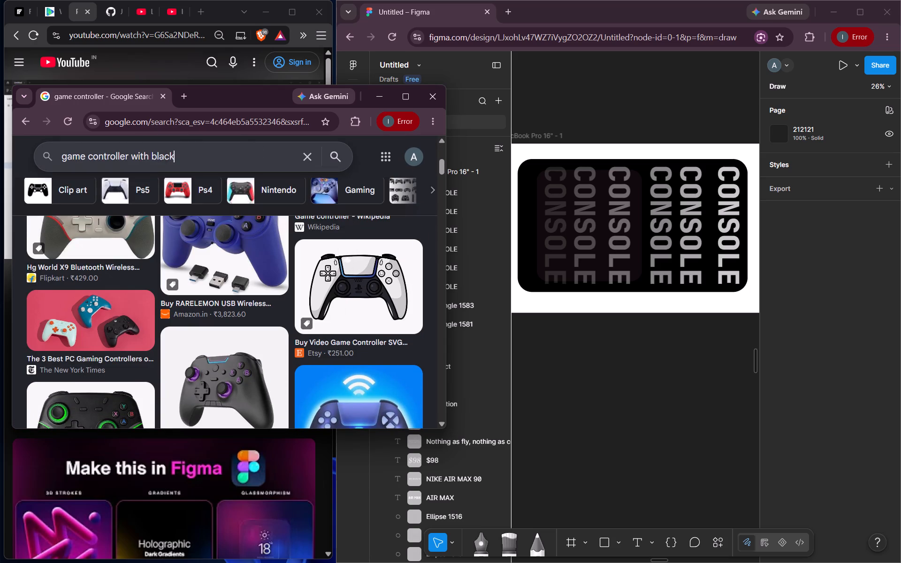
key("space")
type("backgroun")
key("d")
key("Return")
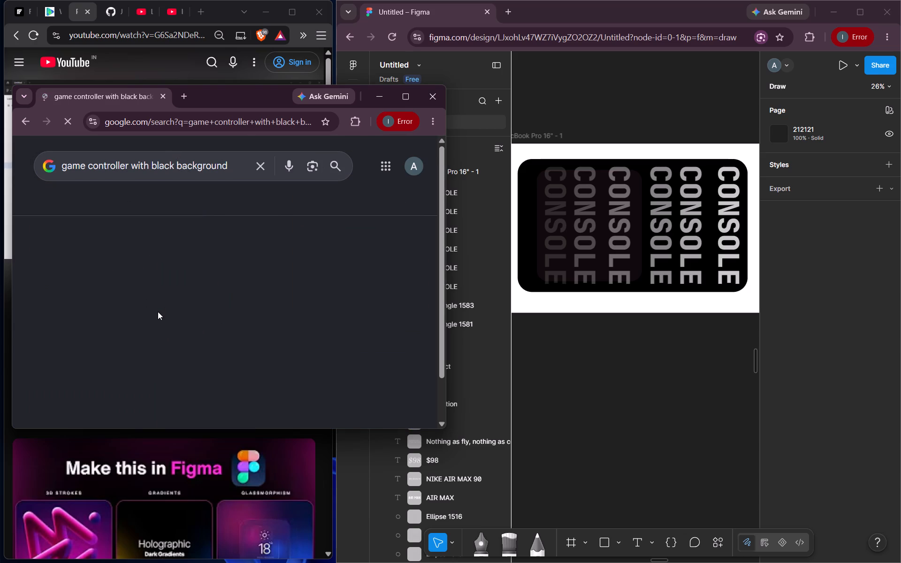
Browse the image results for a controller photo on black that suits the dark console panel.
scroll(158, 312, "down", 3)
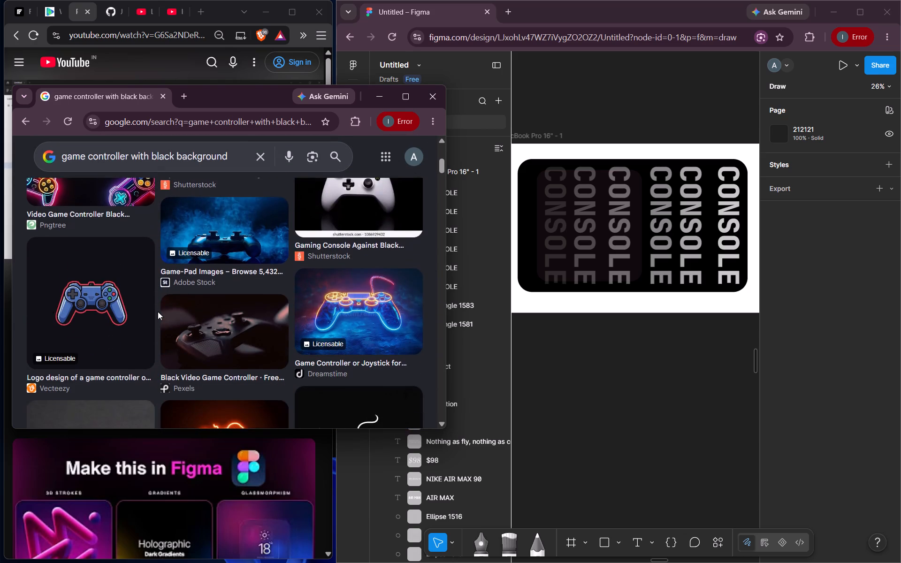
scroll(158, 312, "down", 6)
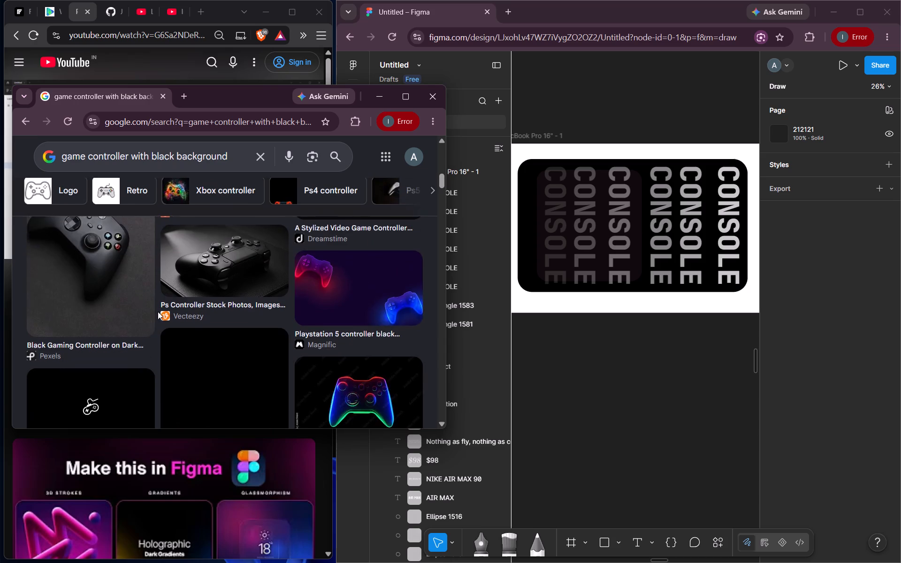
scroll(158, 312, "down", 6)
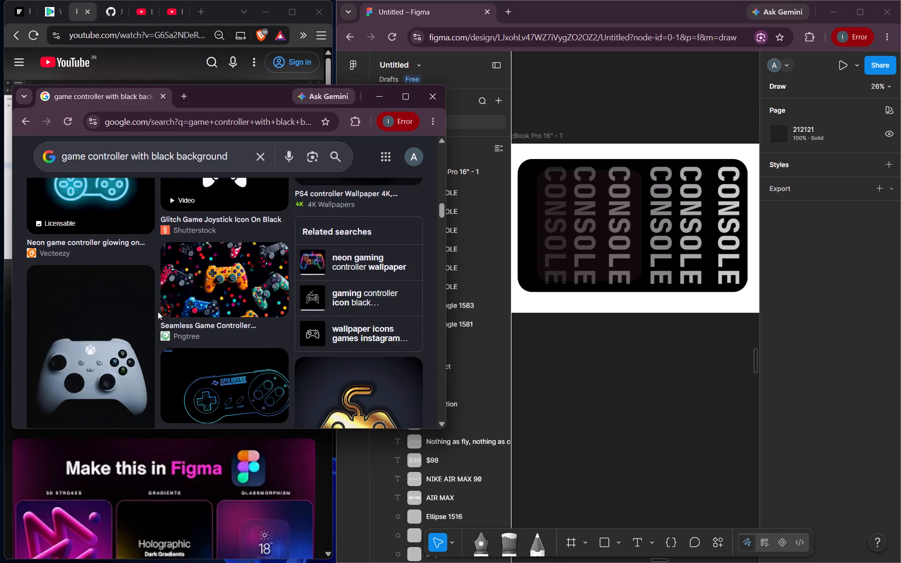
scroll(158, 312, "down", 5)
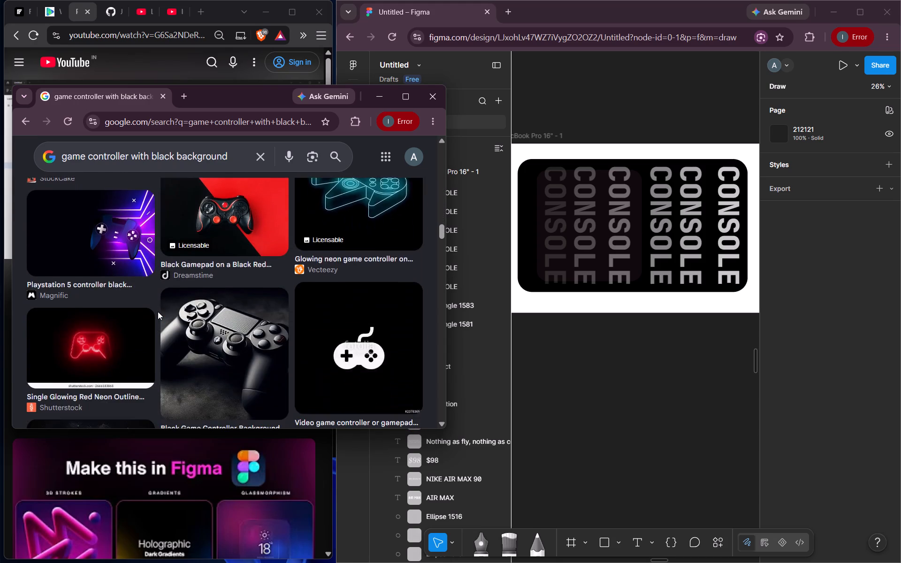
scroll(158, 312, "down", 6)
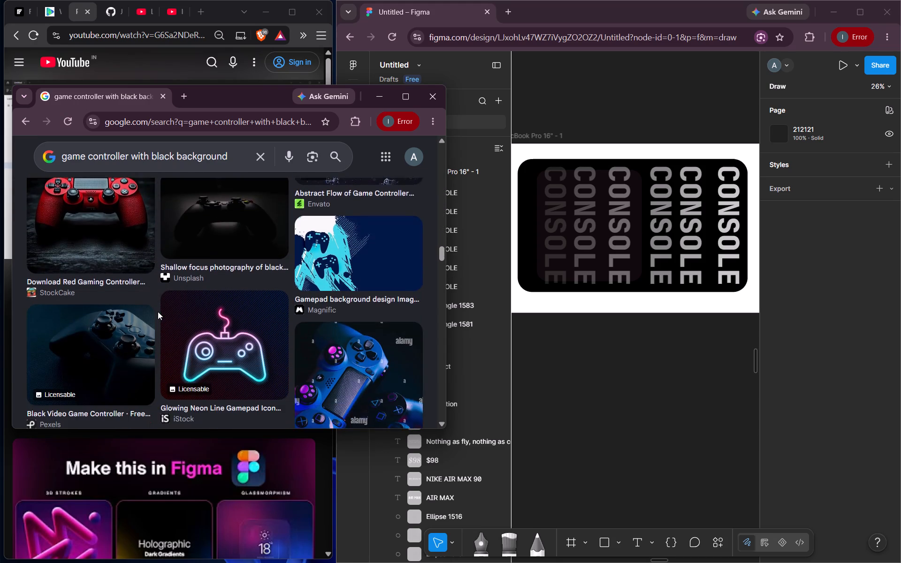
scroll(158, 312, "down", 7)
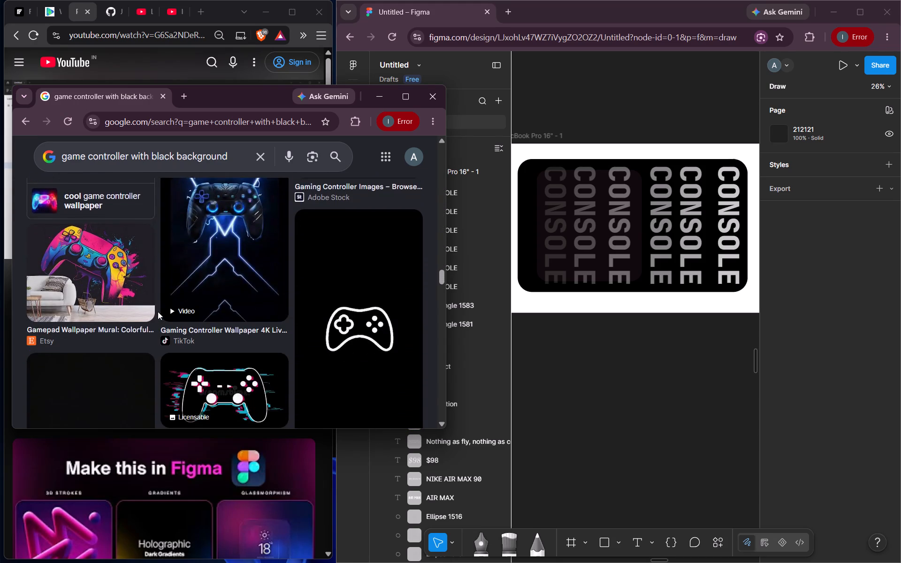
scroll(158, 312, "down", 5)
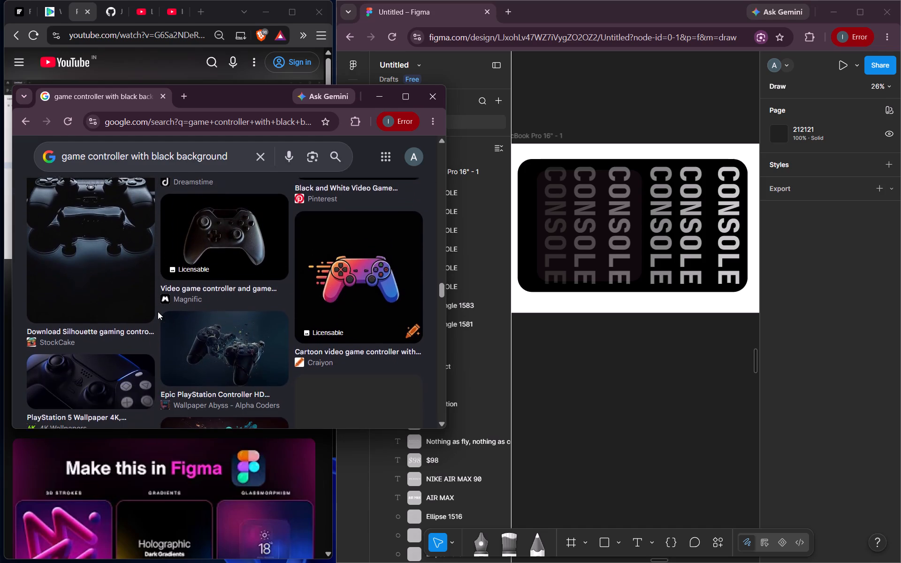
scroll(158, 312, "down", 3)
scroll(158, 312, "up", 5)
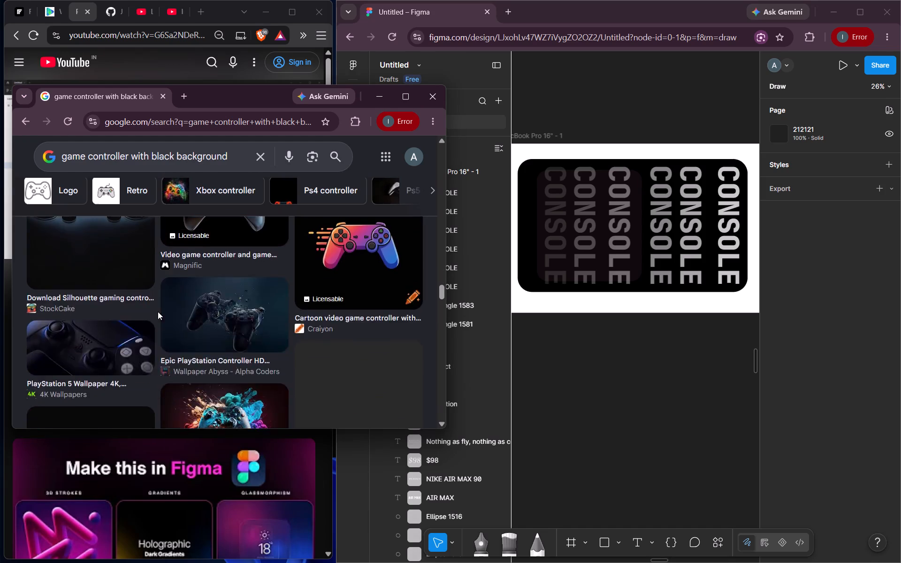
scroll(158, 312, "up", 9)
scroll(240, 308, "down", 4)
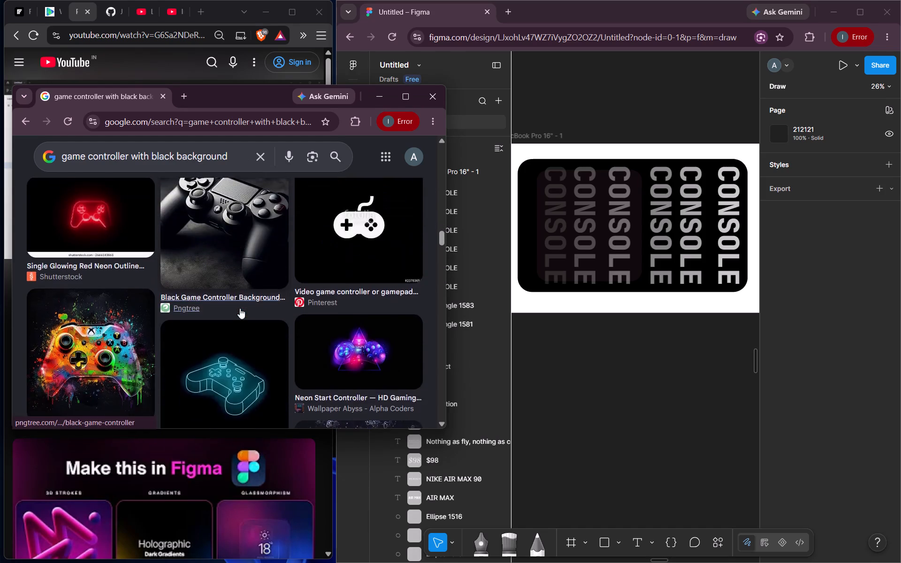
scroll(240, 308, "down", 7)
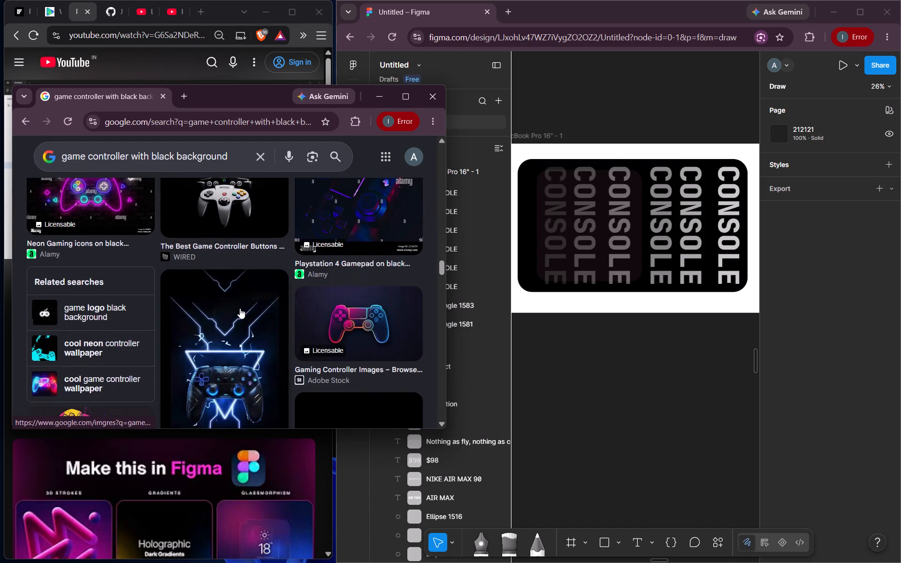
scroll(240, 308, "down", 4)
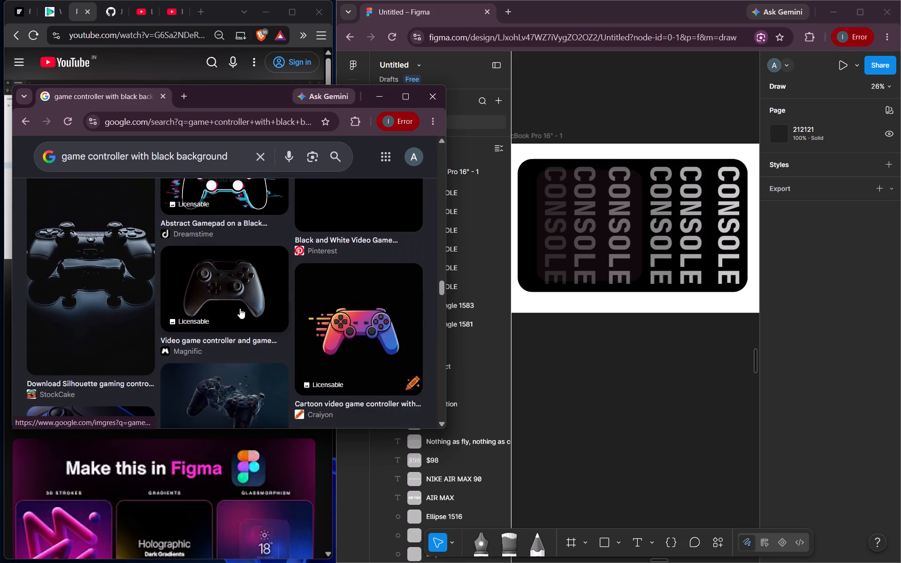
scroll(240, 308, "down", 3)
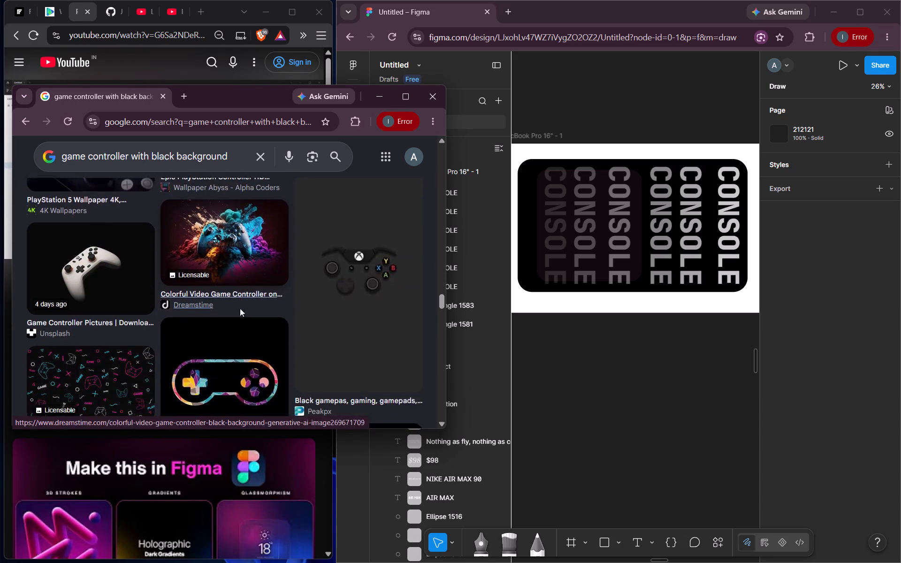
scroll(240, 308, "down", 1)
scroll(240, 308, "up", 4)
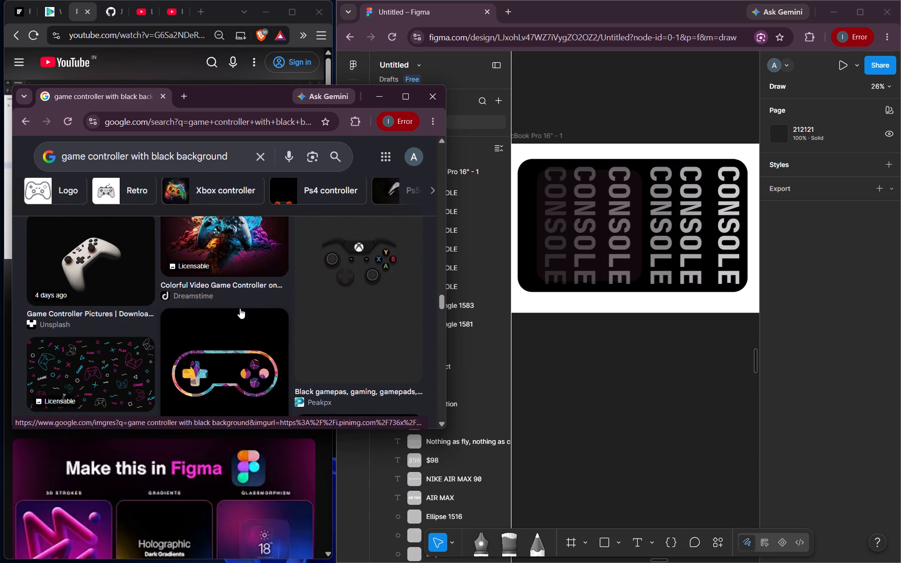
scroll(240, 308, "up", 1)
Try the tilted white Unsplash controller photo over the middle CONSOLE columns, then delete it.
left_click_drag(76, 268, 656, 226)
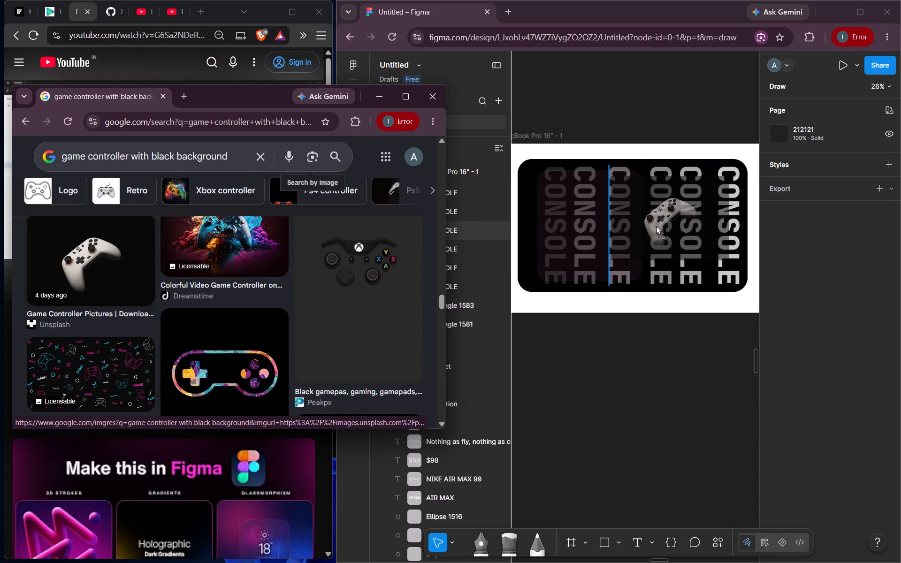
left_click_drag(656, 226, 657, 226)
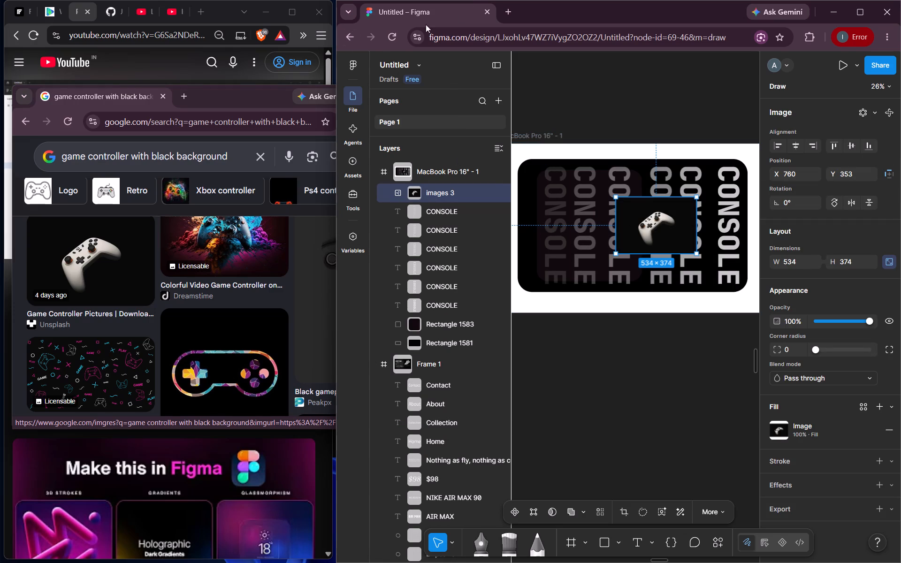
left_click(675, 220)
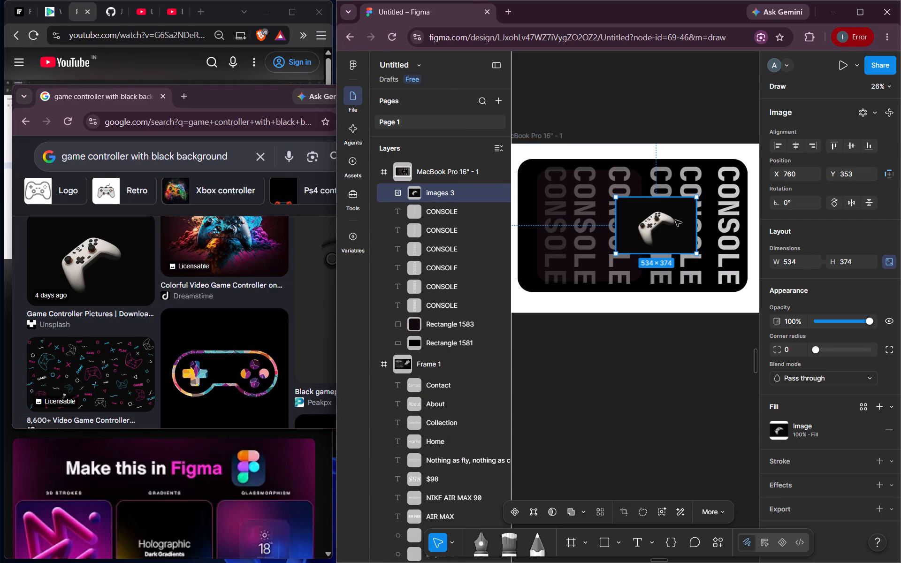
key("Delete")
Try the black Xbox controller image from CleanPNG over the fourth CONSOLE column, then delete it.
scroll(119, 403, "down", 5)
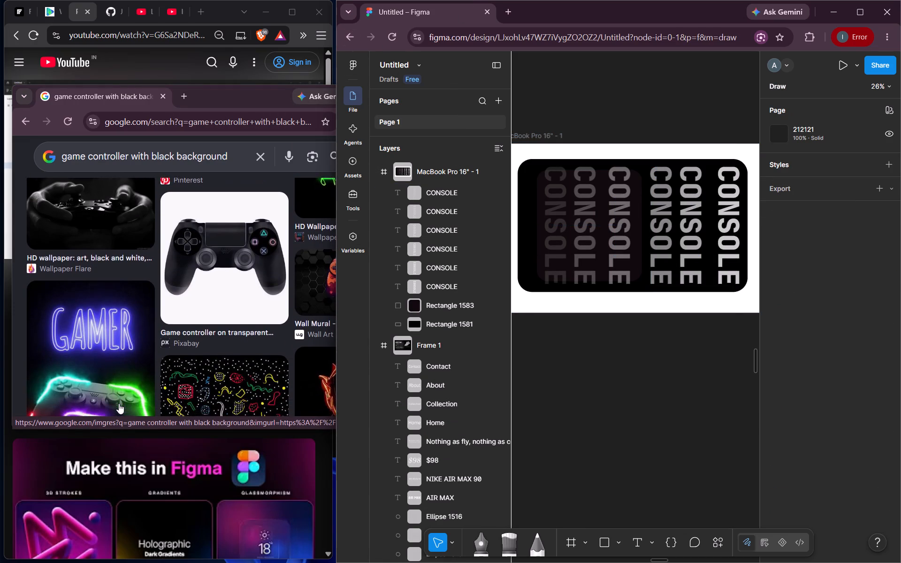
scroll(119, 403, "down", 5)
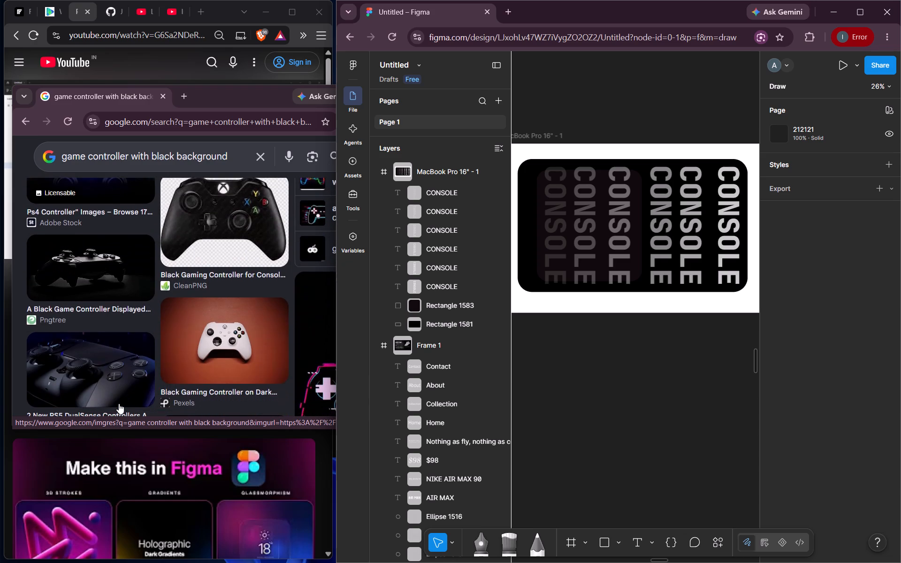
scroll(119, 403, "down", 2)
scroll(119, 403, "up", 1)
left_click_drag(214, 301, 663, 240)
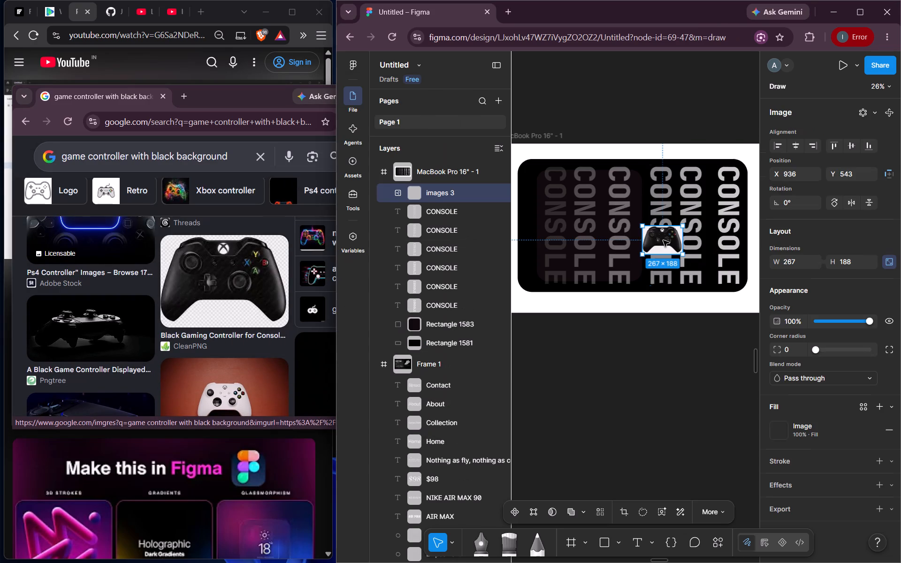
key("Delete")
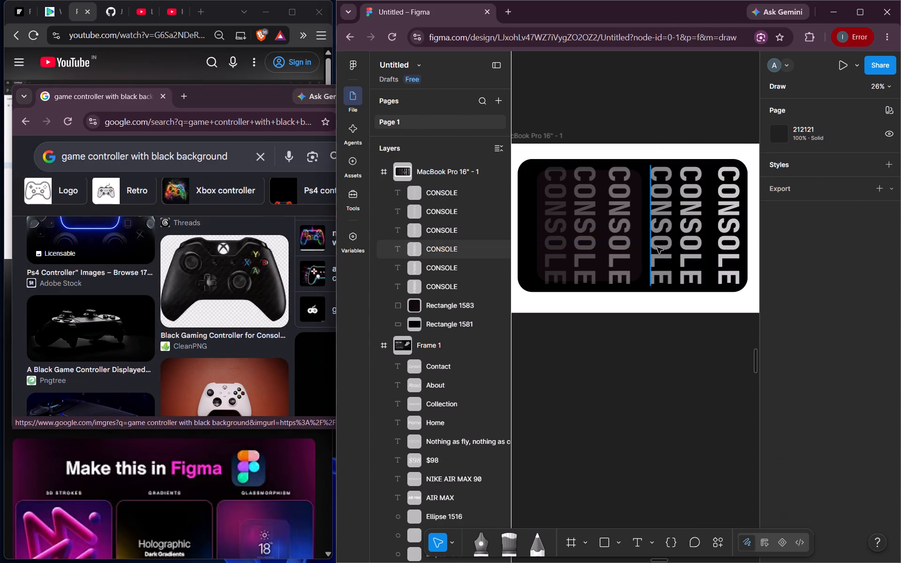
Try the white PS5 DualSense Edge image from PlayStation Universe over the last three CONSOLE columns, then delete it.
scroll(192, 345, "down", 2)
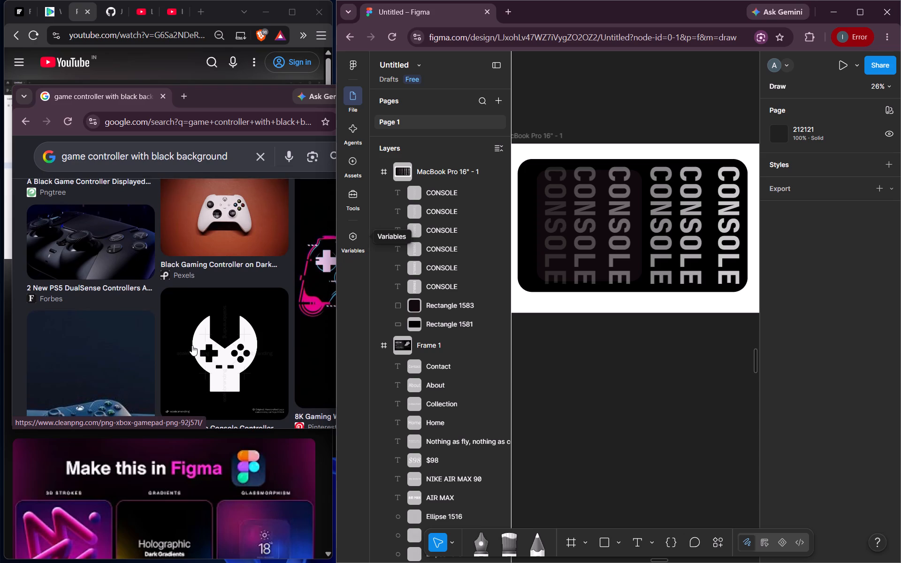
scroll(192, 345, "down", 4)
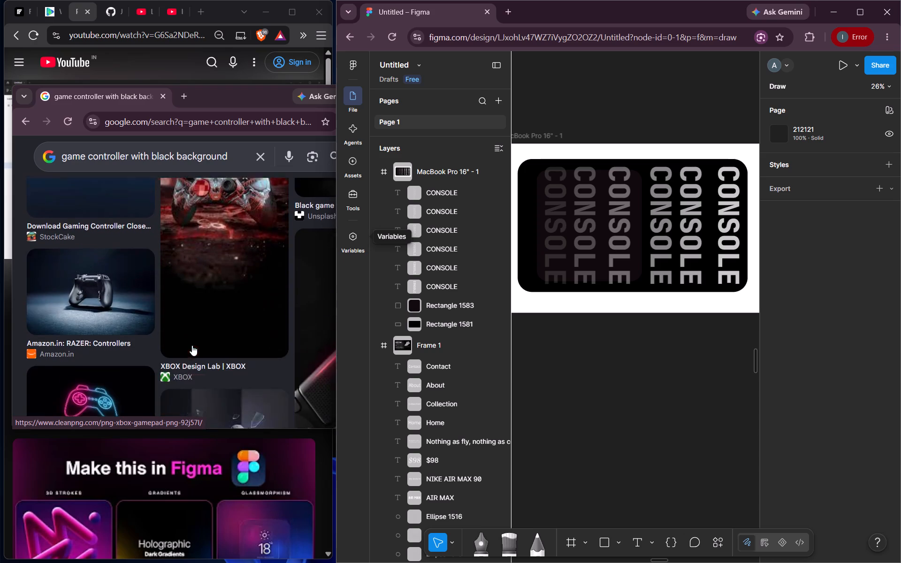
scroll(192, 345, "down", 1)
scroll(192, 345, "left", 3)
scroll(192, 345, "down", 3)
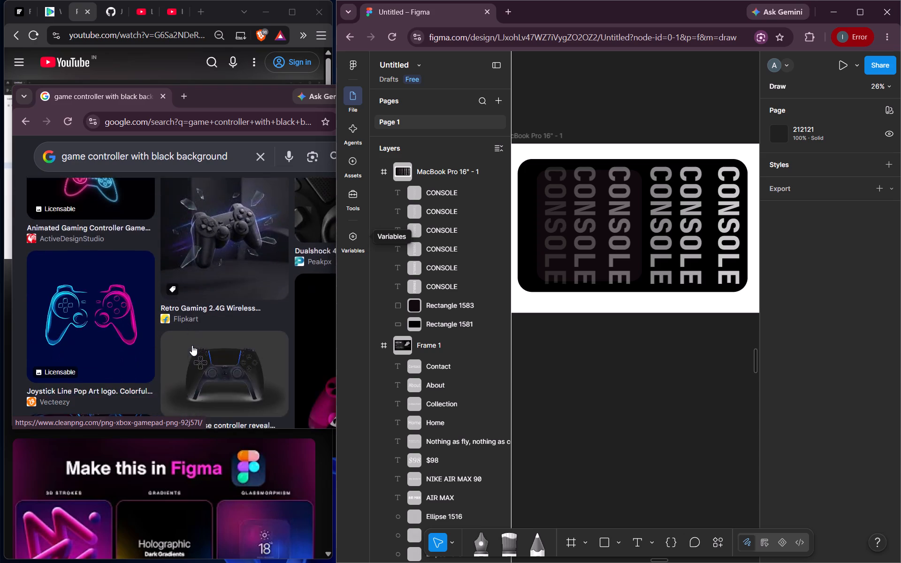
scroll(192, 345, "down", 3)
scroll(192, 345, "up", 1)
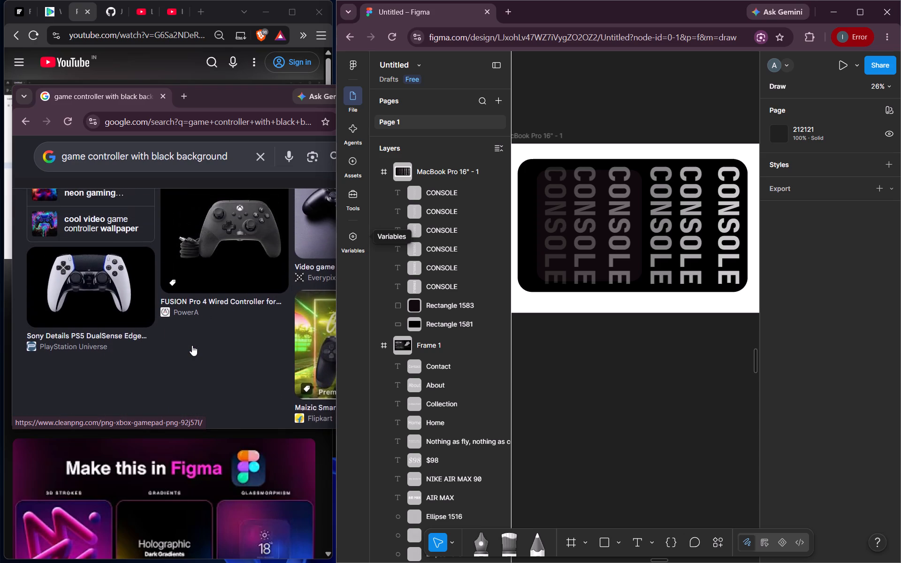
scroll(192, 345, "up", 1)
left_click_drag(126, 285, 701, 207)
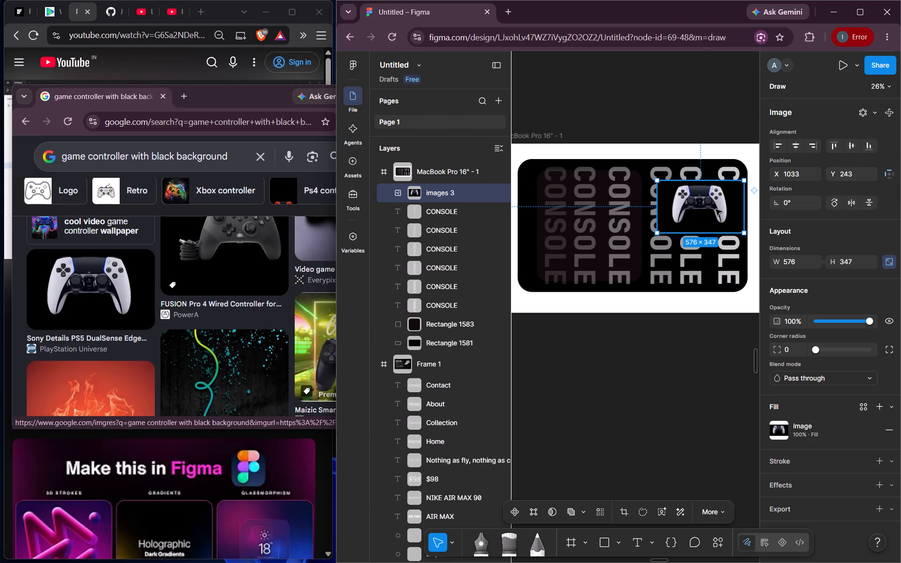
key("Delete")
Browse further image results for a dark controller photo that blends into the black console panel.
scroll(179, 367, "down", 3)
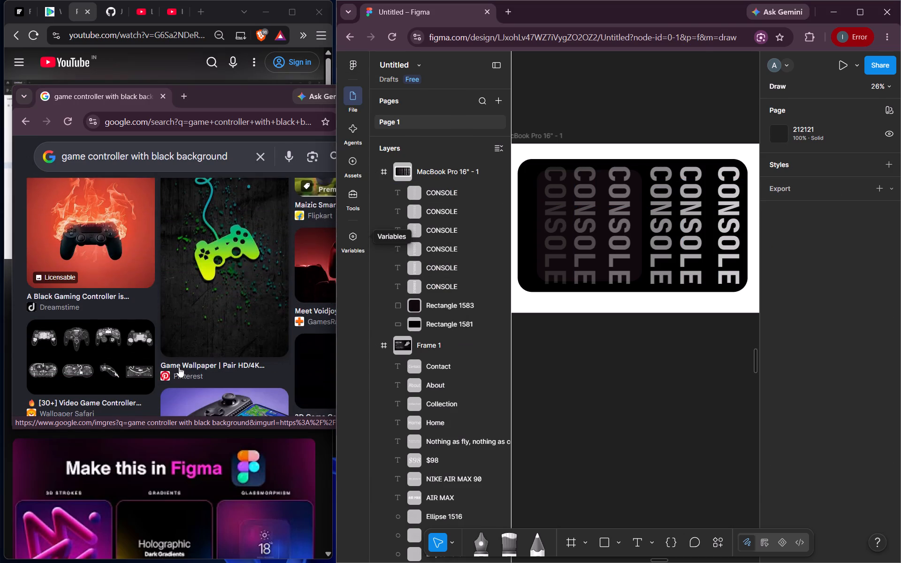
scroll(179, 367, "down", 6)
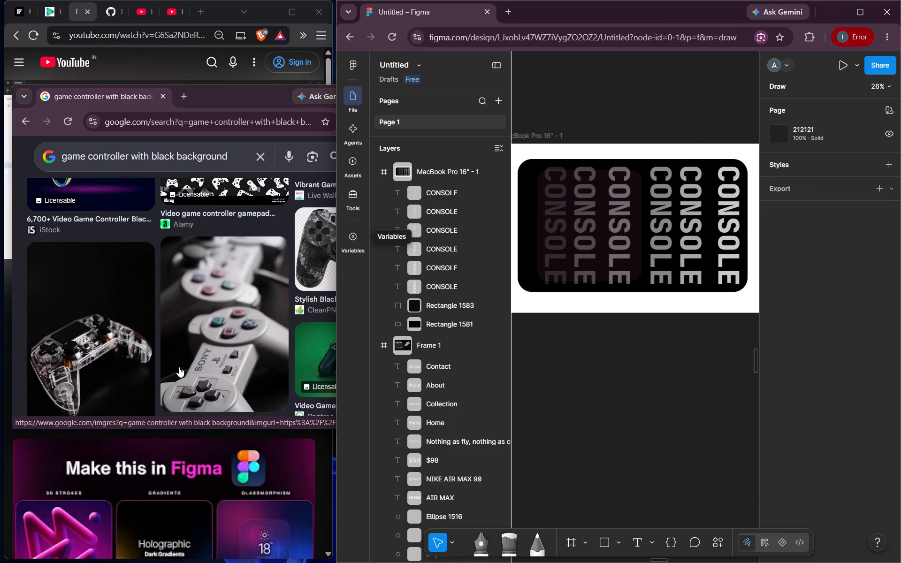
scroll(179, 367, "down", 6)
scroll(179, 367, "left", 1)
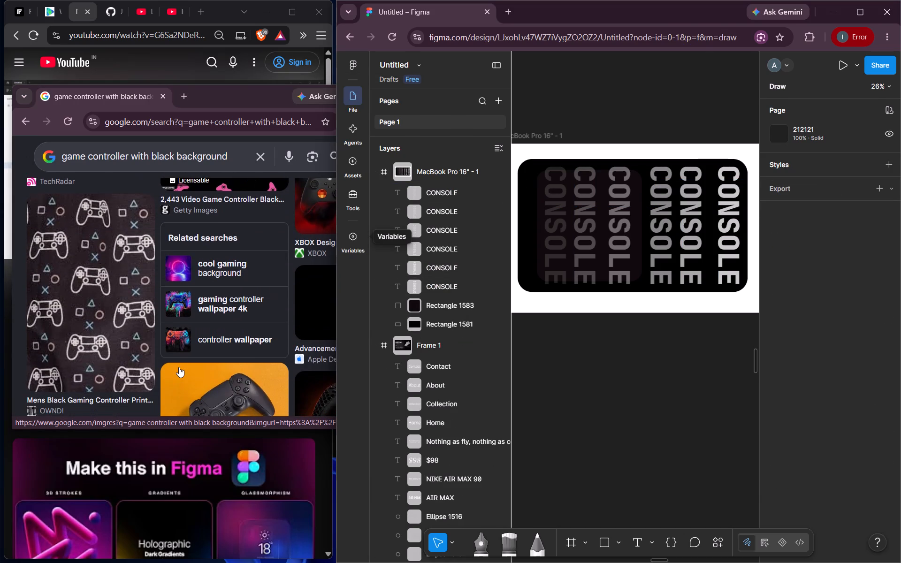
scroll(179, 367, "left", 3)
scroll(179, 367, "down", 2)
scroll(179, 367, "right", 1)
scroll(179, 367, "up", 1)
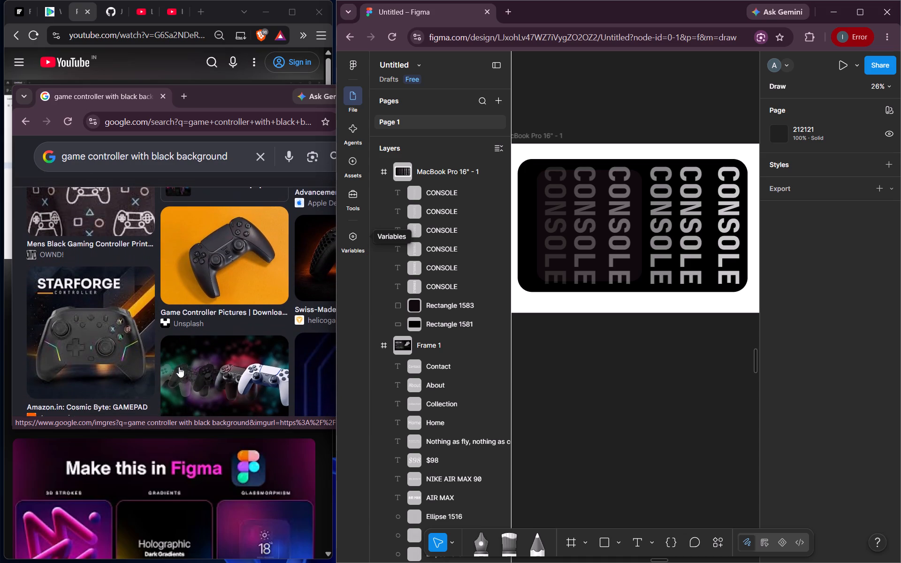
scroll(179, 367, "up", 1)
Place the ROG Raikiri II Xbox controller image from ASUS over the middle CONSOLE columns and close the image search window.
left_click(225, 94)
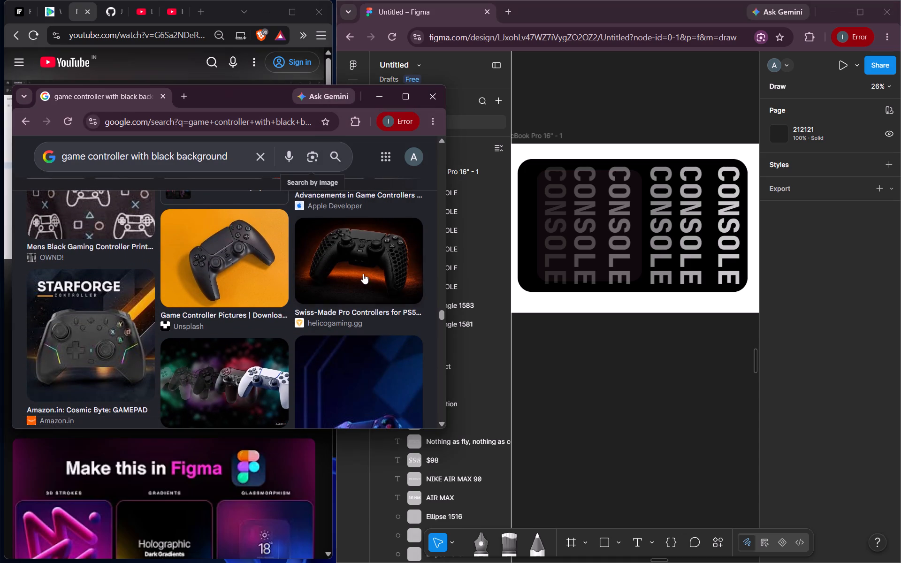
scroll(346, 346, "down", 3)
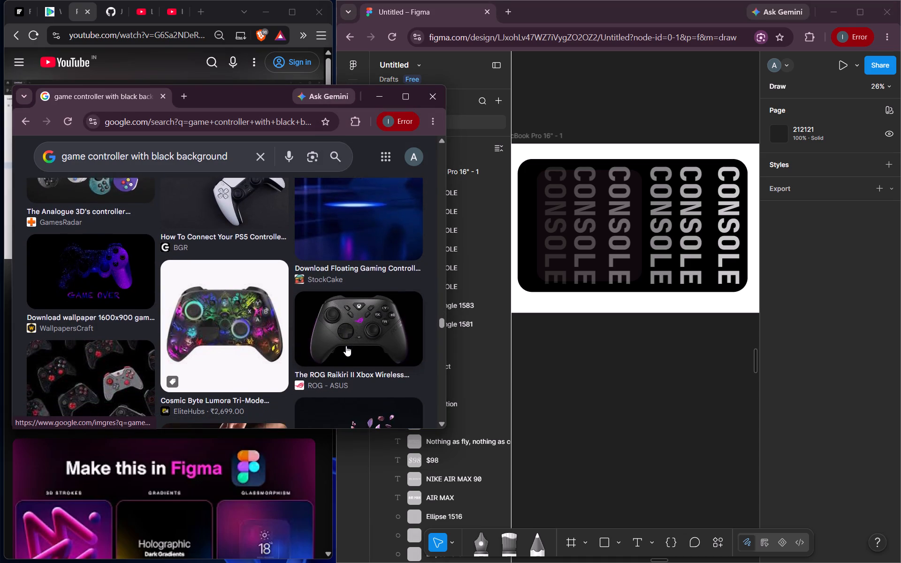
scroll(346, 346, "down", 2)
left_click_drag(346, 328, 637, 250)
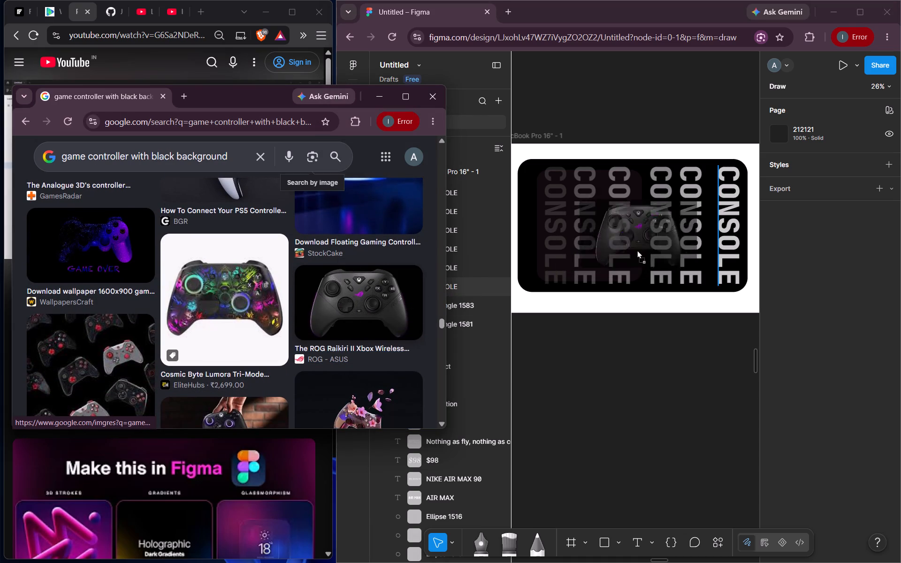
left_click_drag(637, 250, 645, 243)
left_click(247, 100)
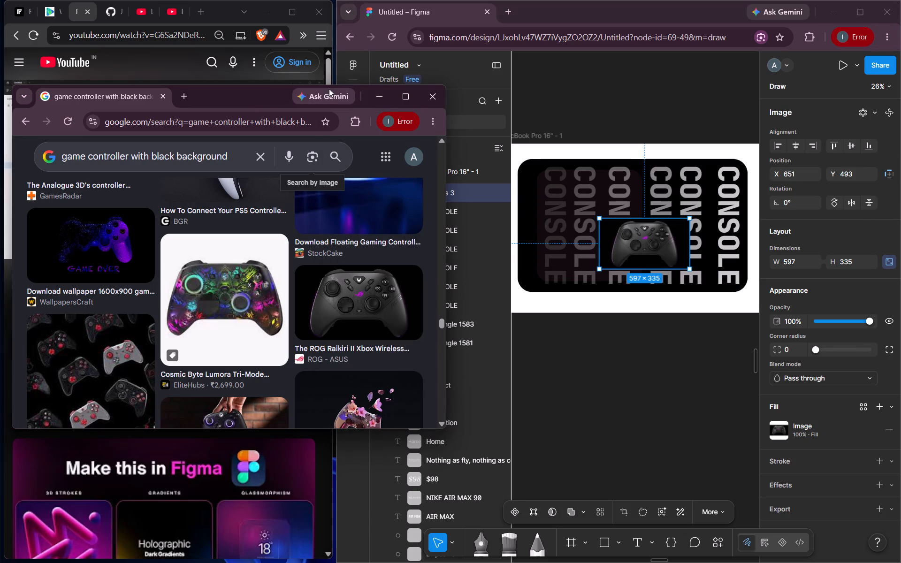
left_click(431, 97)
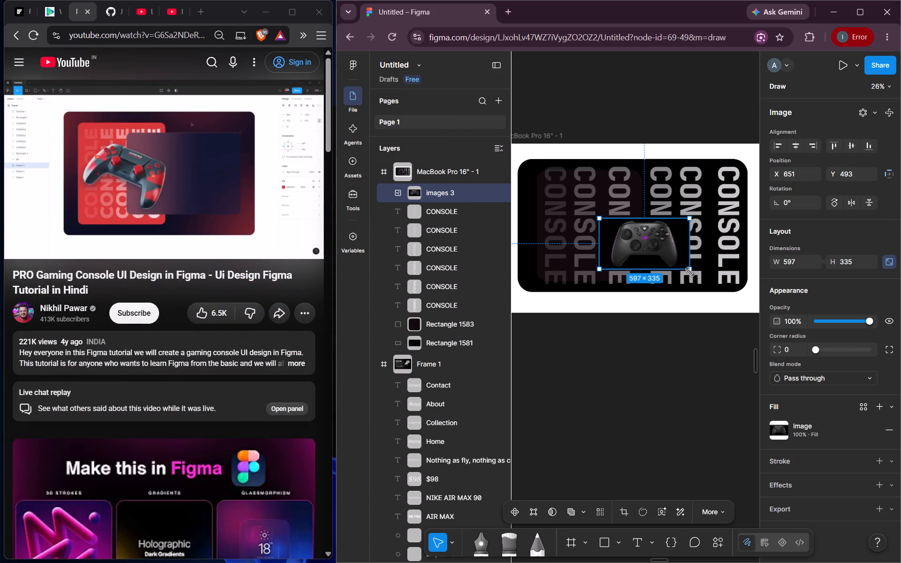
Tilt the ROG controller image to about -39° and enlarge it to about 827 × 464.
left_click_drag(696, 271, 670, 312)
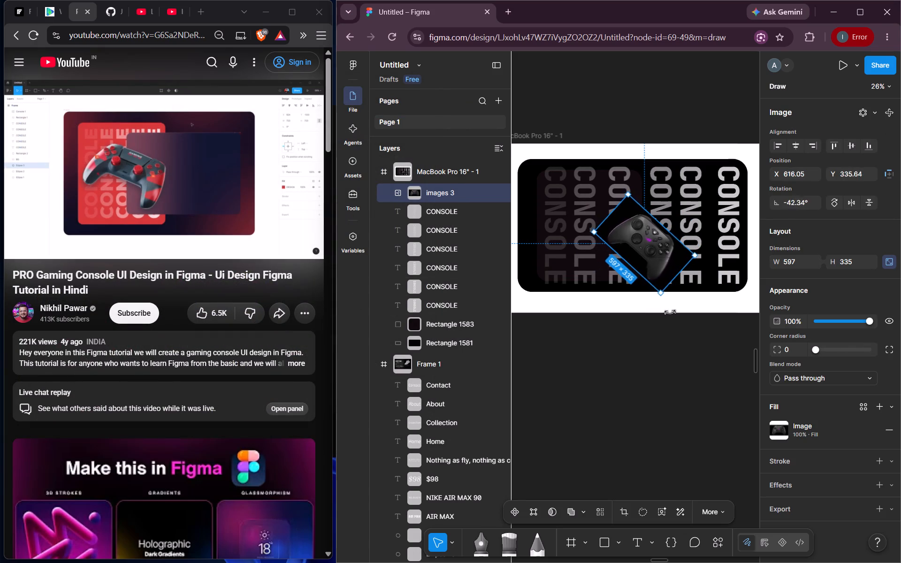
left_click_drag(670, 312, 674, 315)
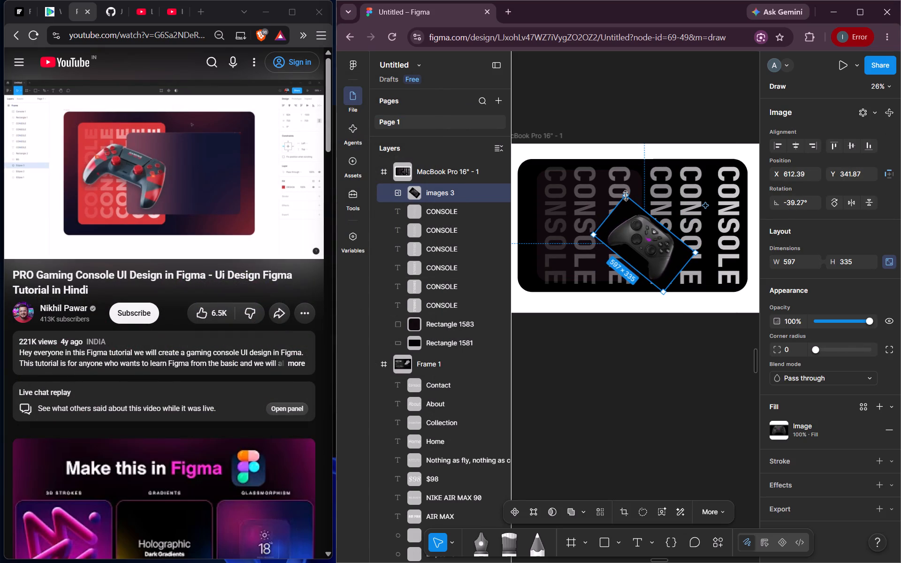
left_click_drag(626, 196, 621, 167)
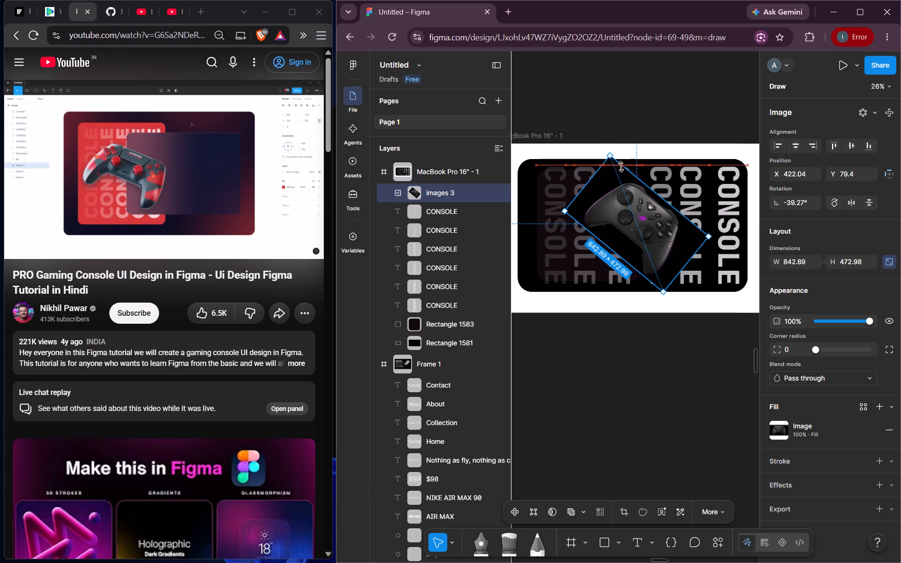
left_click_drag(621, 167, 621, 166)
Move the controller image over the last CONSOLE columns at about X 692, Y 110 and reduce its tilt to about -22°.
left_click_drag(652, 228, 697, 216)
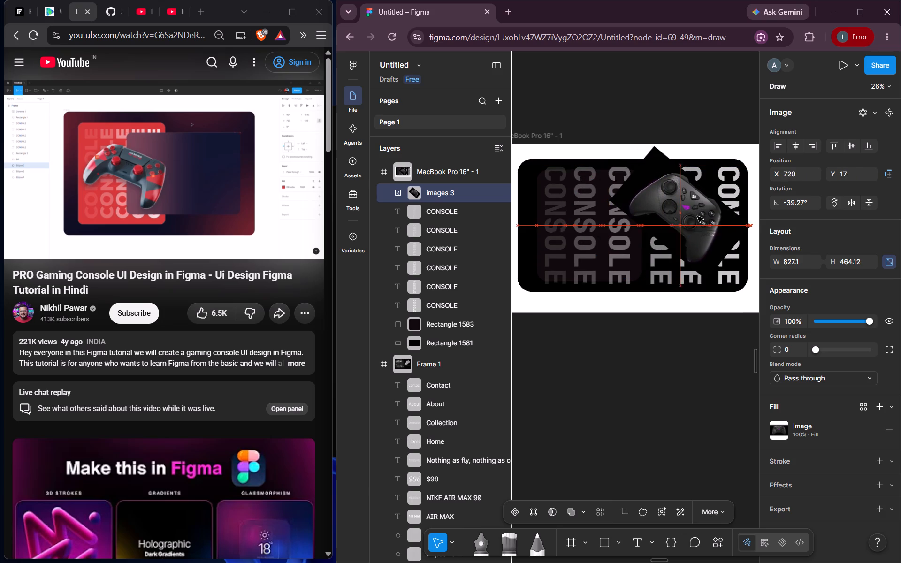
left_click_drag(697, 216, 691, 222)
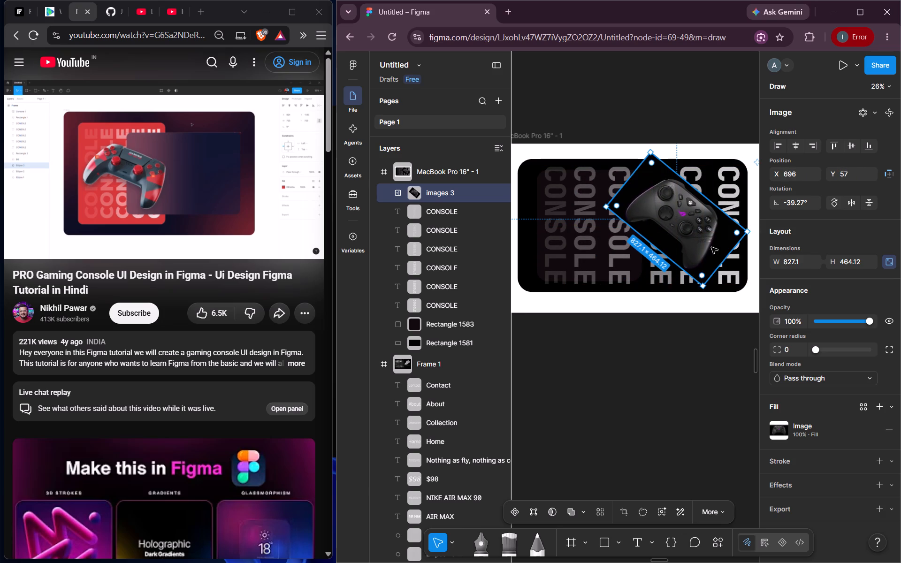
left_click_drag(703, 292, 705, 289)
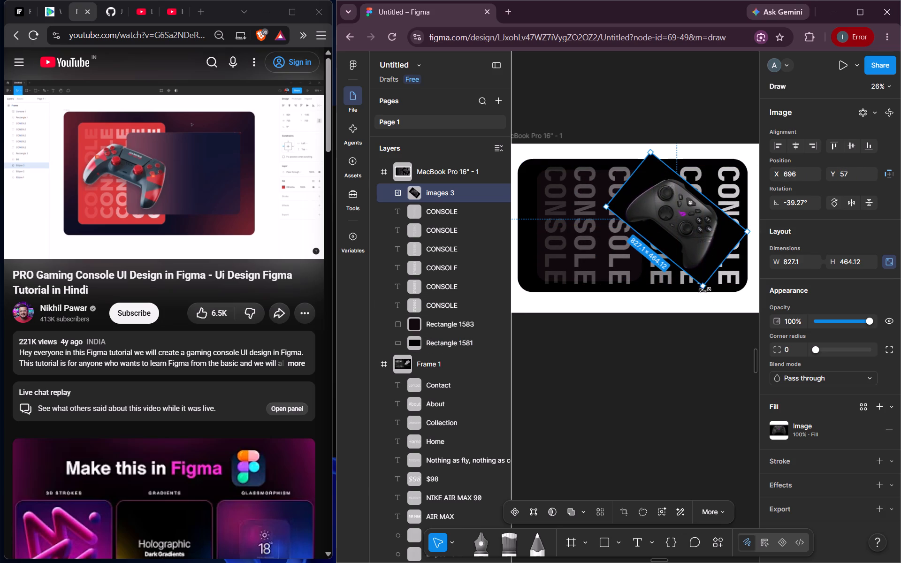
left_click_drag(705, 289, 719, 274)
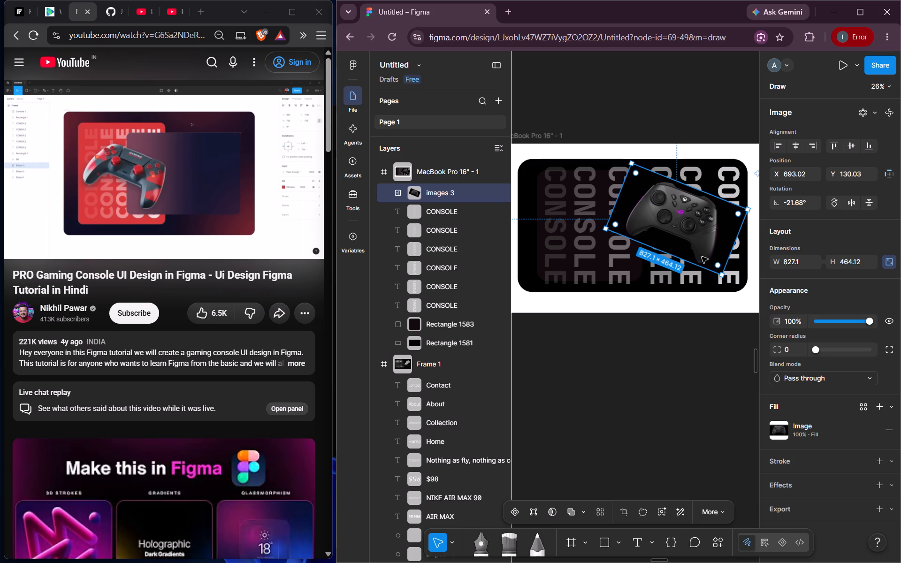
left_click(690, 246)
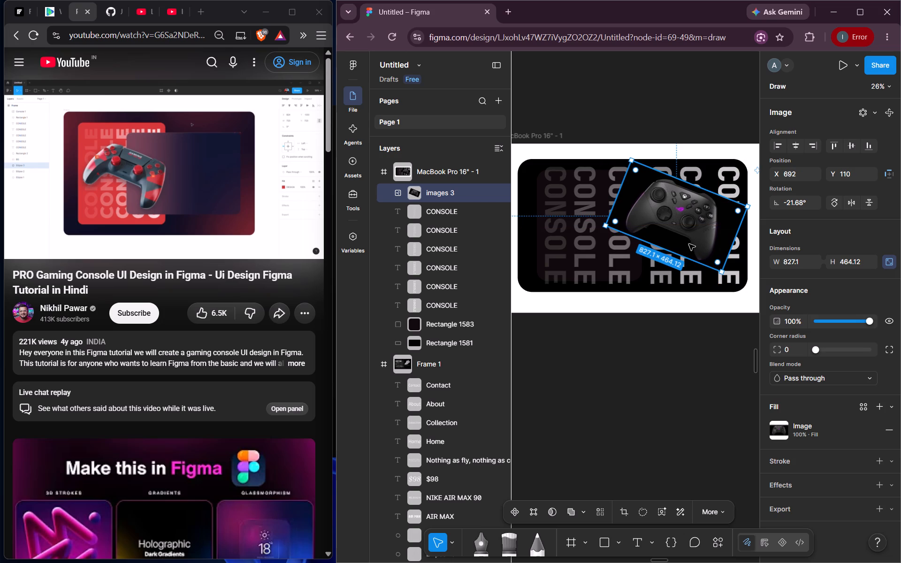
left_click(689, 244)
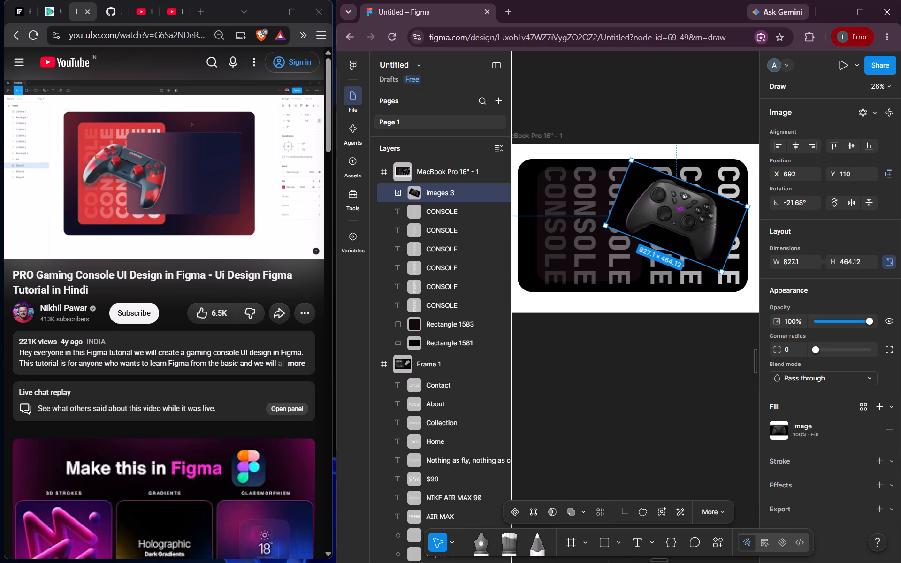
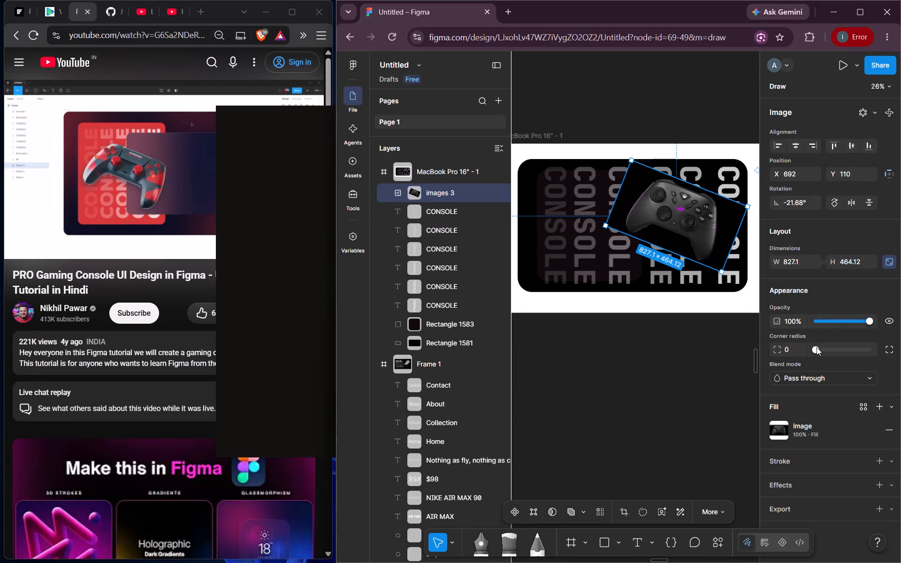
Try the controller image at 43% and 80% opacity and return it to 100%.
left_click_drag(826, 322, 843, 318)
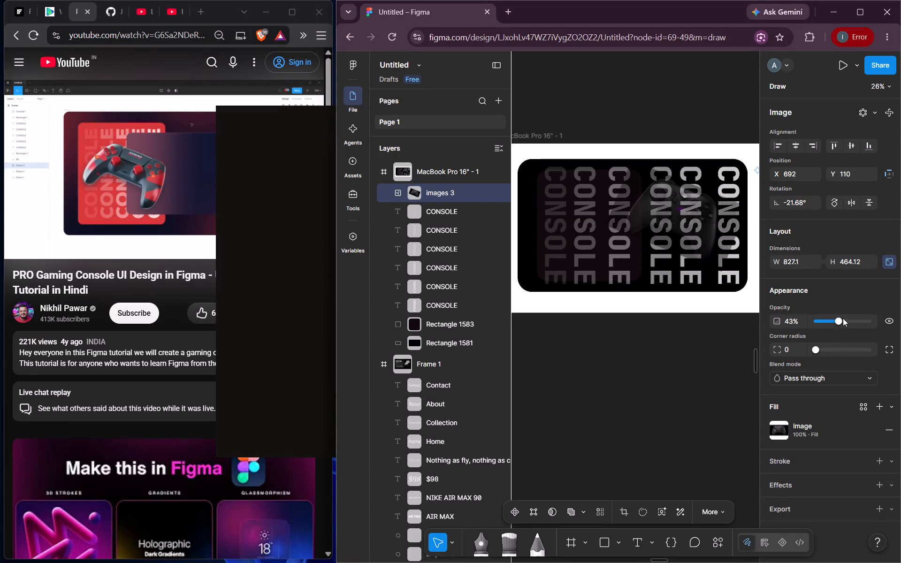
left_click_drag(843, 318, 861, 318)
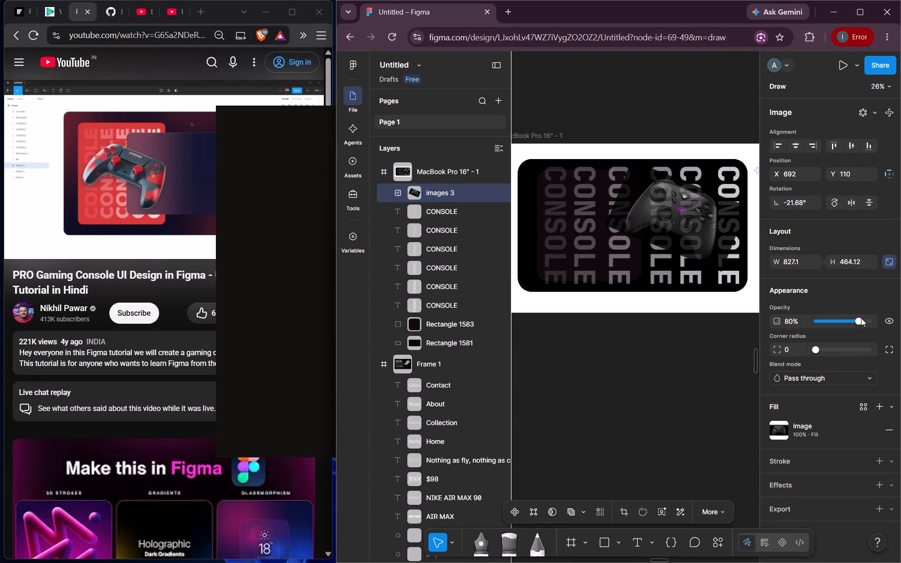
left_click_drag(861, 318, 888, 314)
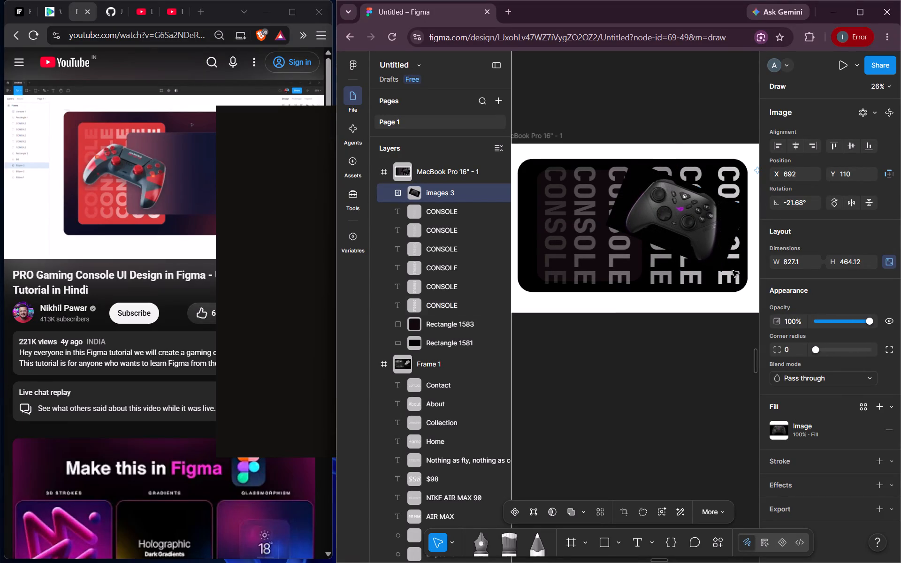
Shift the controller image towards the middle CONSOLE columns, to about X 463, and set its rotation to 0°.
left_click_drag(678, 233, 643, 235)
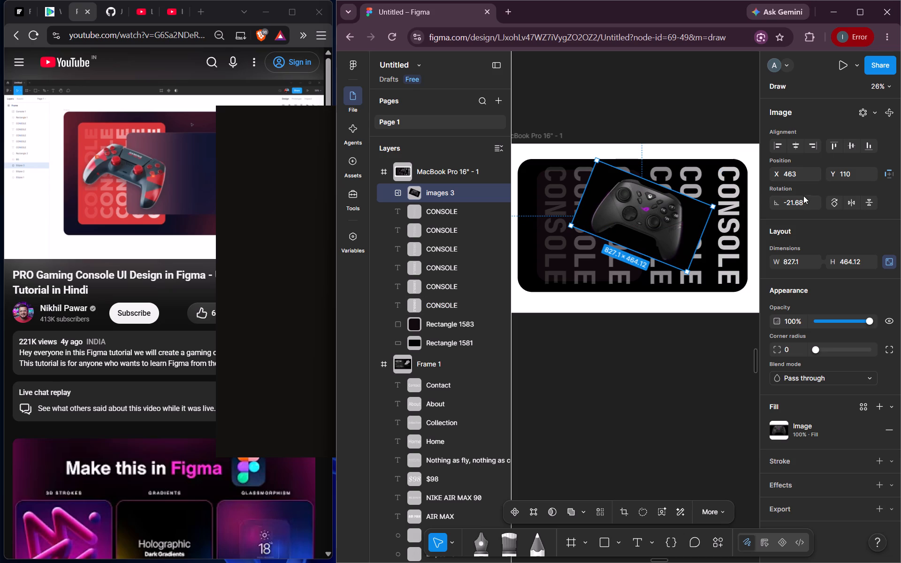
double_click(799, 201)
key("0")
key("Return")
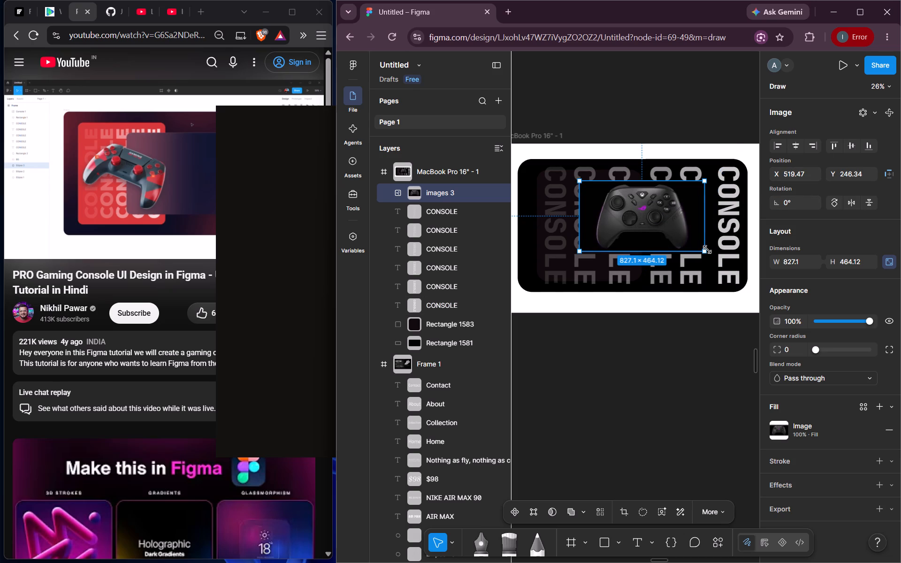
Enlarge the straightened controller image proportionally to about 1105 × 620.
left_click_drag(707, 250, 741, 276)
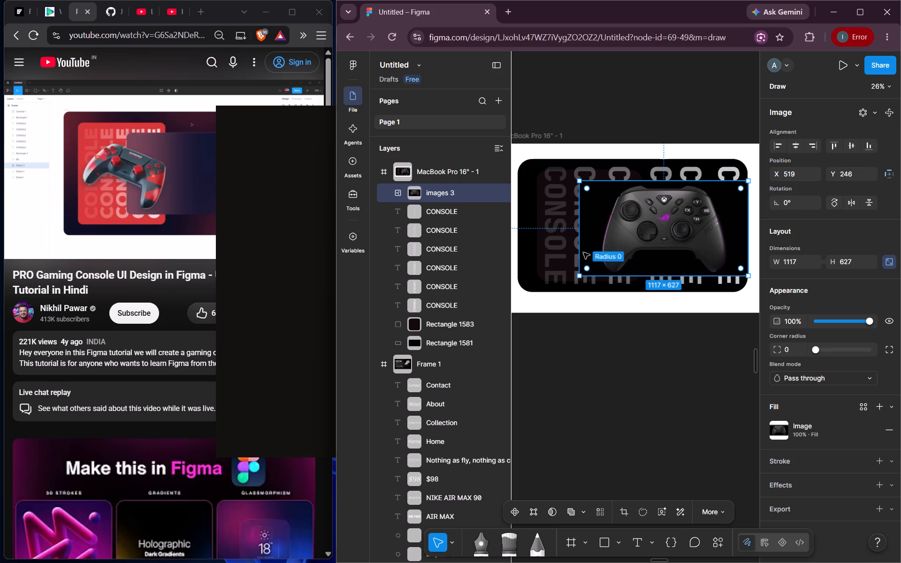
left_click_drag(580, 183, 587, 182)
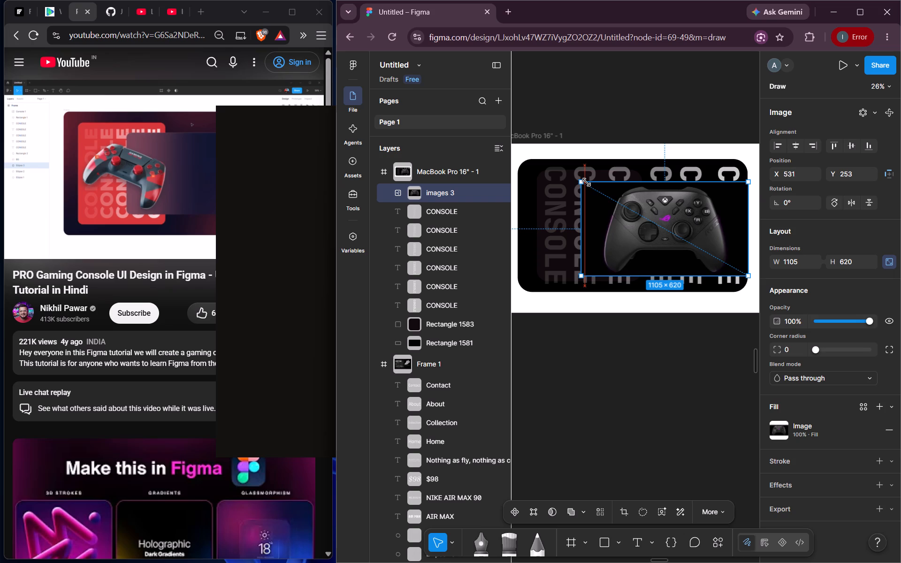
left_click_drag(587, 182, 586, 182)
Crop the empty black margins on both sides of the controller image, narrowing it to about 876 × 620.
left_click(629, 514)
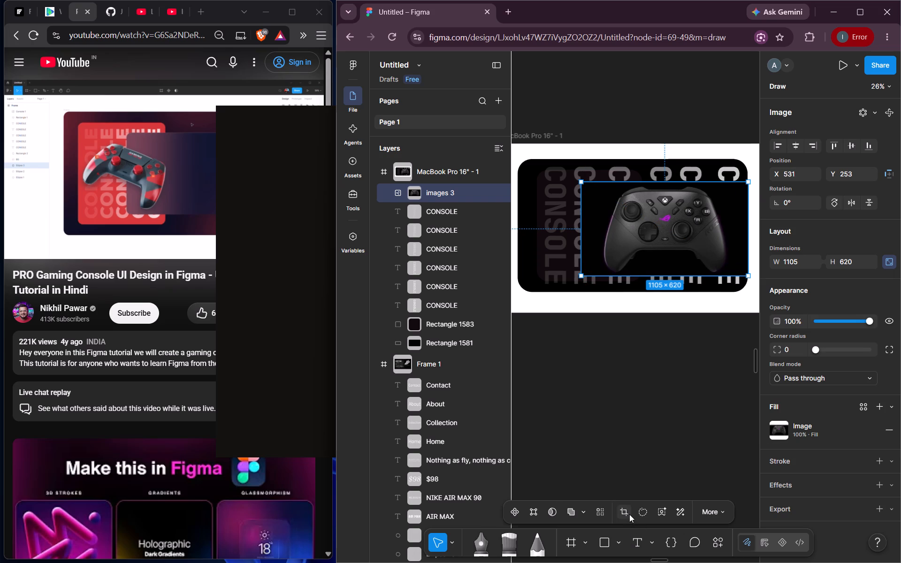
left_click_drag(583, 230, 594, 230)
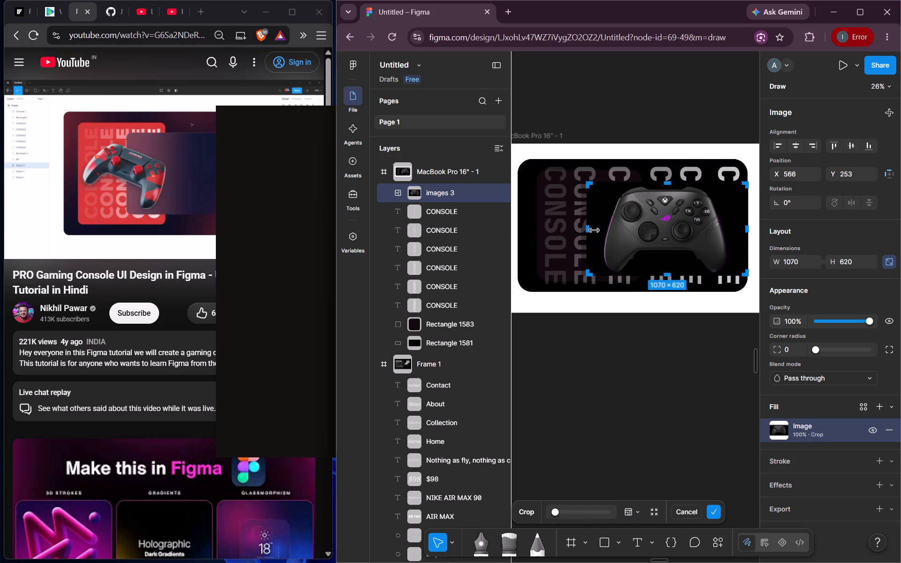
left_click_drag(594, 230, 598, 230)
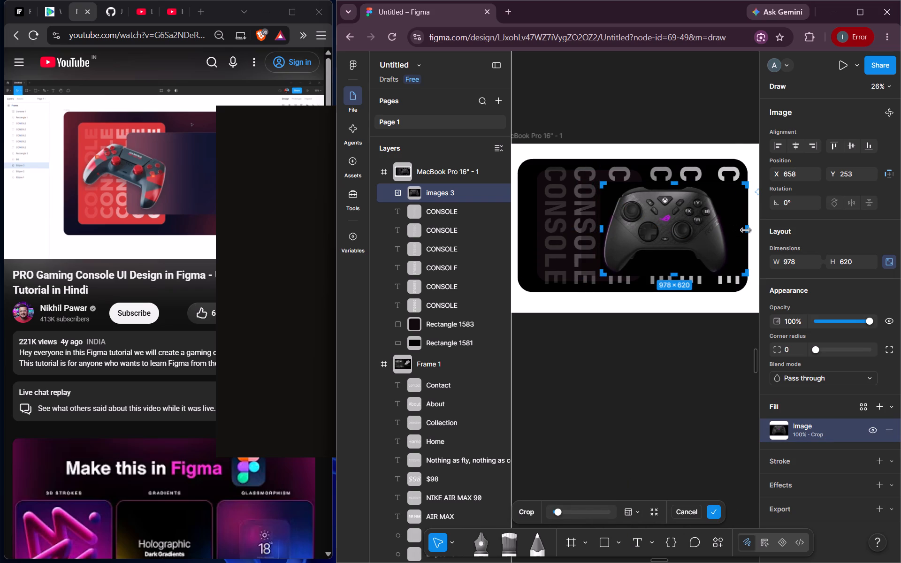
left_click_drag(748, 229, 733, 229)
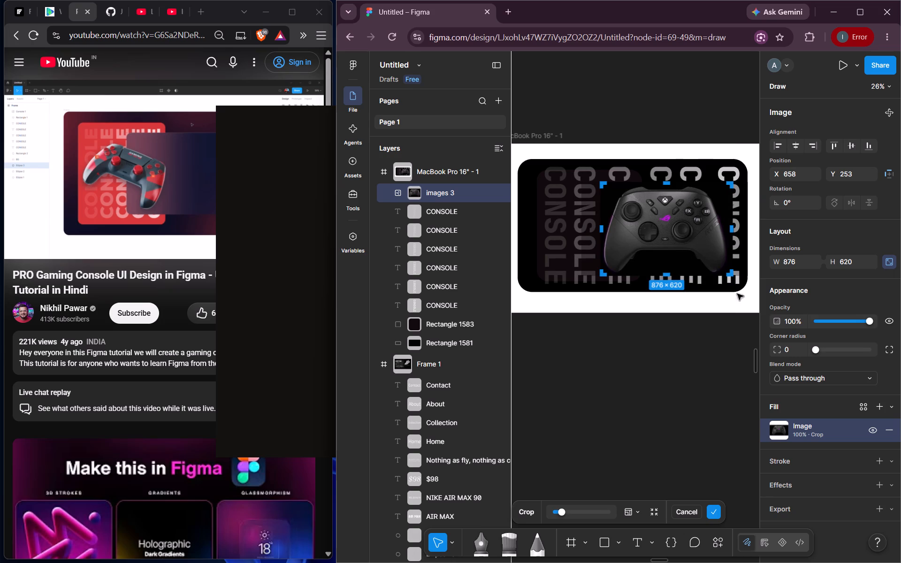
left_click(701, 244)
left_click(690, 381)
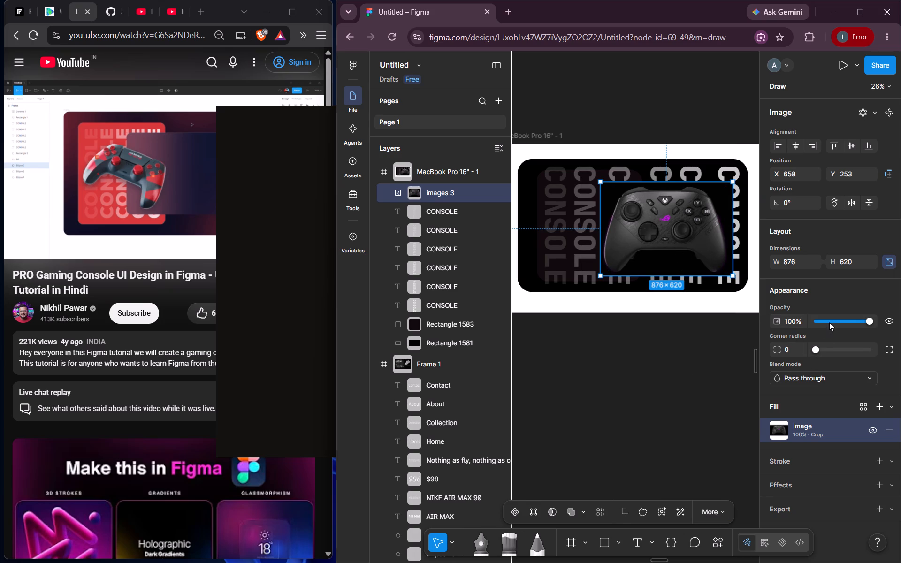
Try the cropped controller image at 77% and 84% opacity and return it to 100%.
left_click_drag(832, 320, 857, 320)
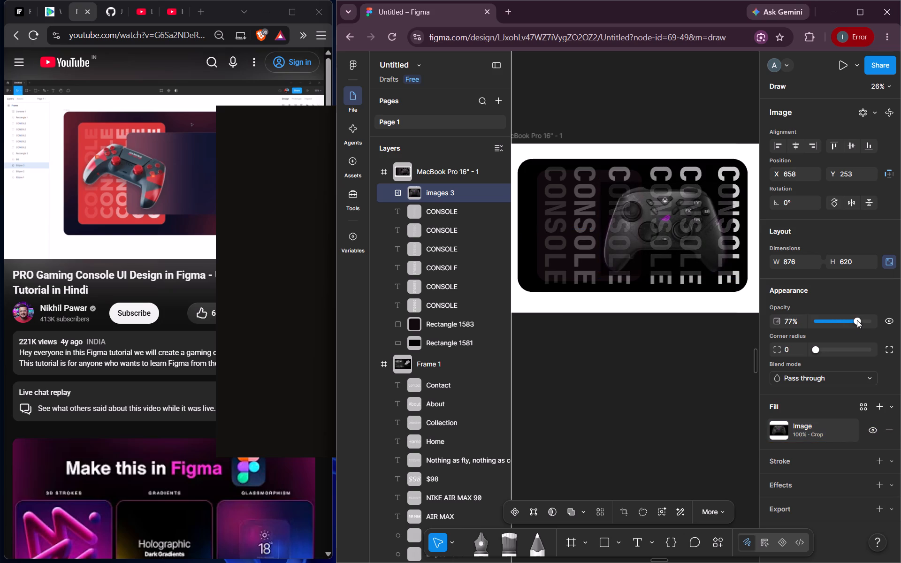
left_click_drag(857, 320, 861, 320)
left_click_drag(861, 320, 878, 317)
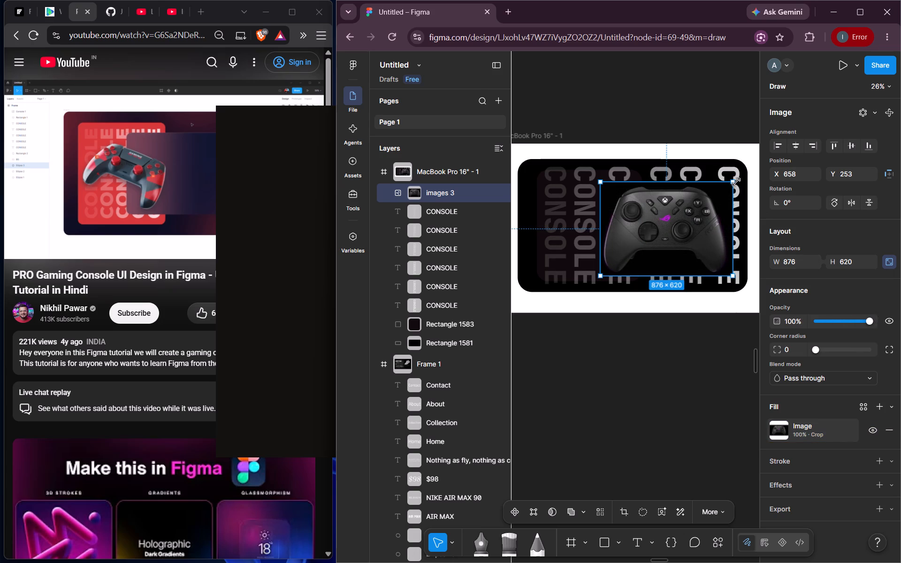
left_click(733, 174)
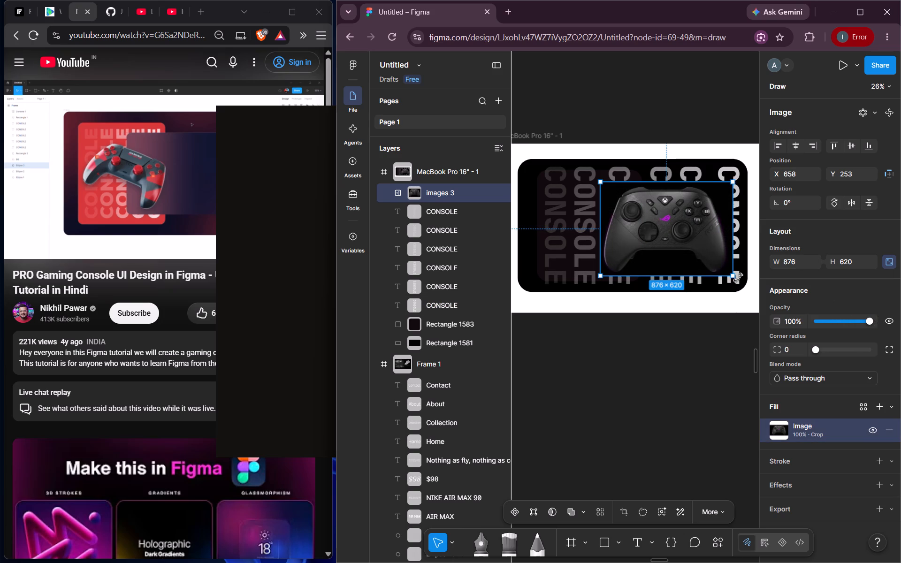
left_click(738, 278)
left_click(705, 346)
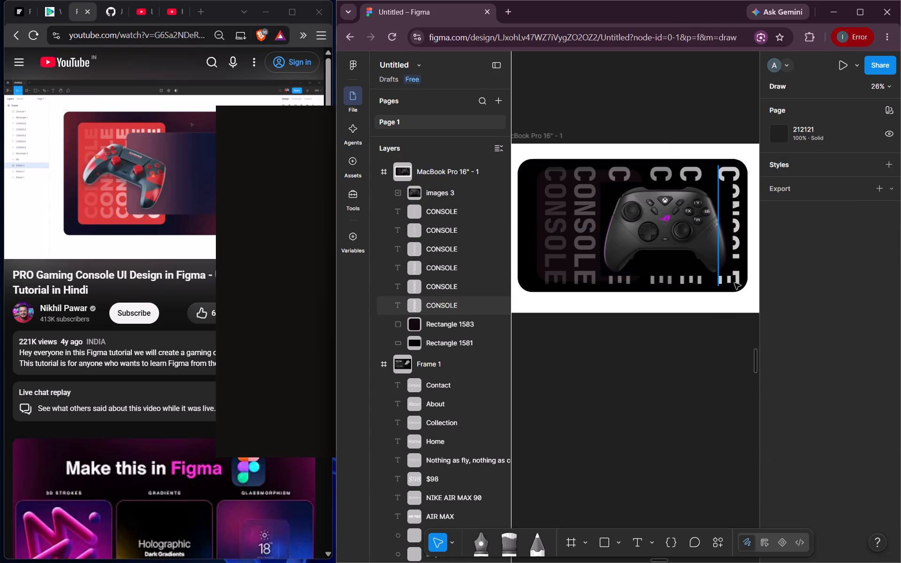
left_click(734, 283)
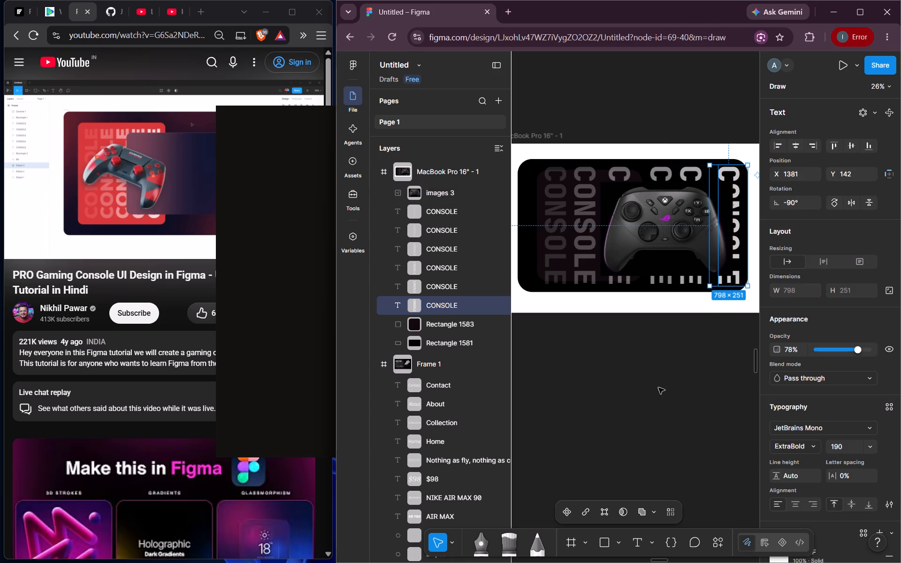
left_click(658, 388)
Move the controller image over the last four CONSOLE columns, to about X 715, Y 249.
left_click_drag(657, 251, 667, 251)
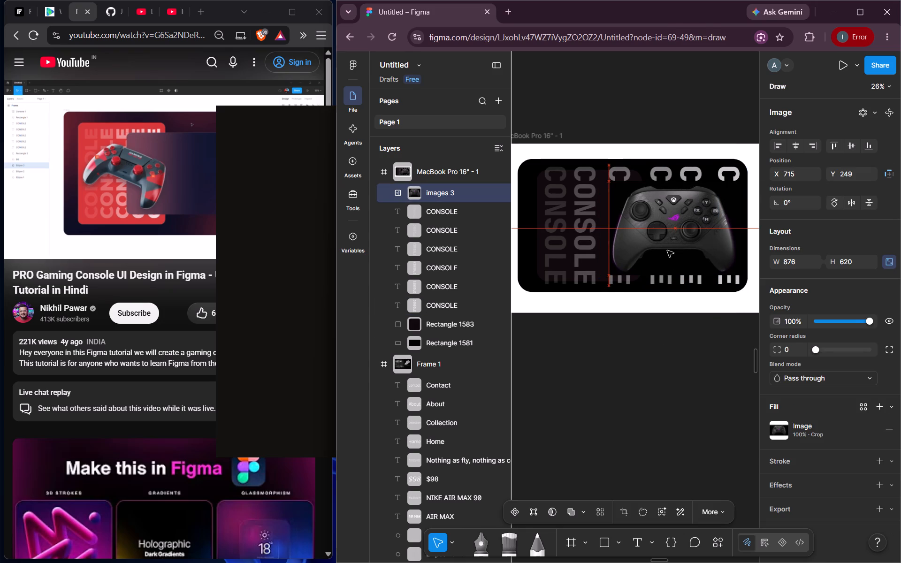
left_click_drag(667, 251, 667, 250)
left_click(656, 390)
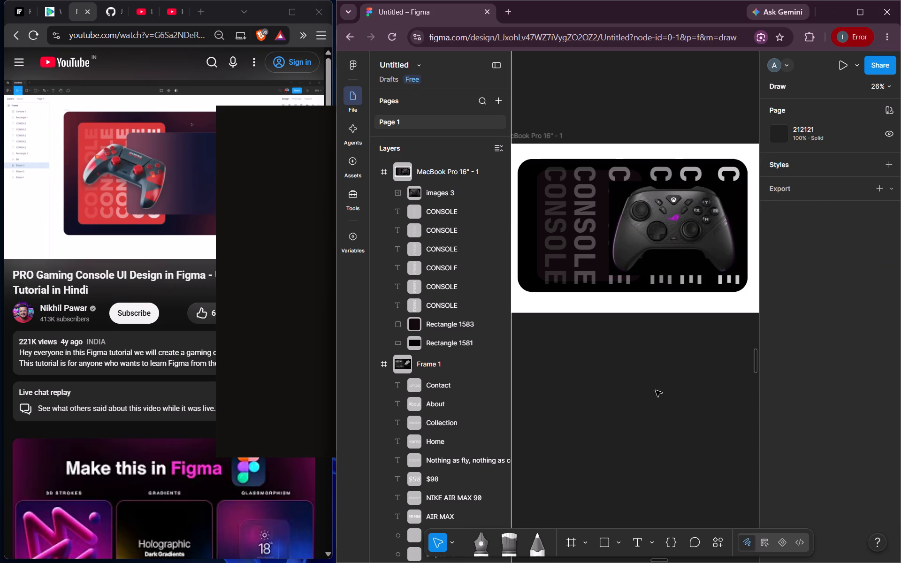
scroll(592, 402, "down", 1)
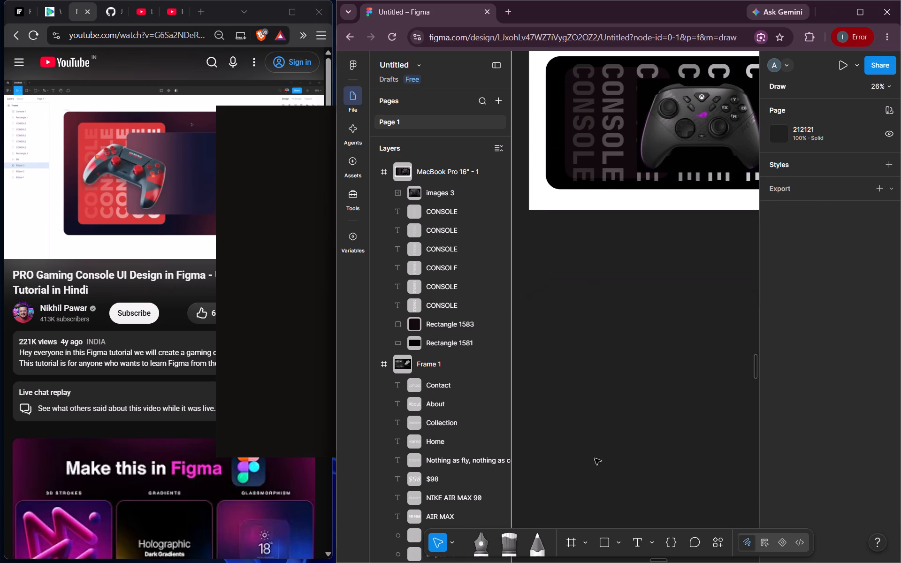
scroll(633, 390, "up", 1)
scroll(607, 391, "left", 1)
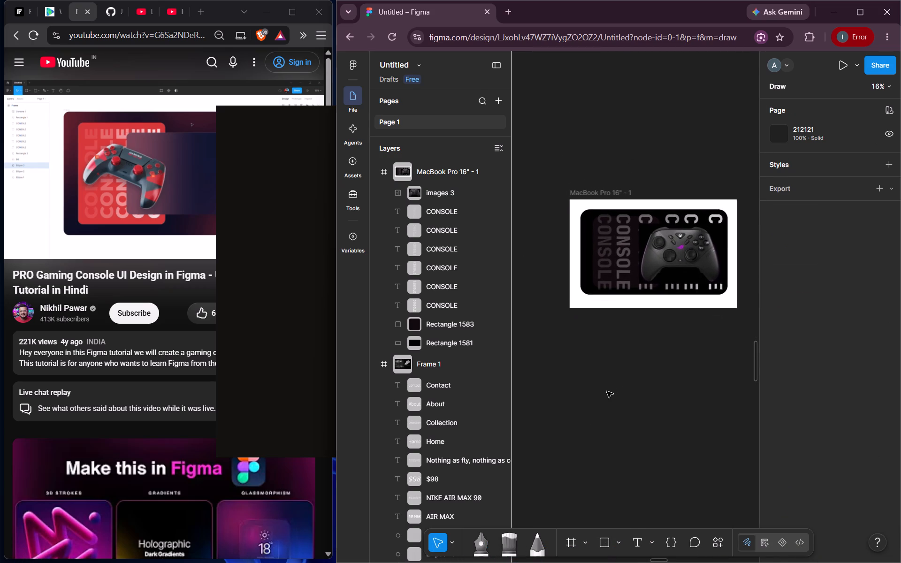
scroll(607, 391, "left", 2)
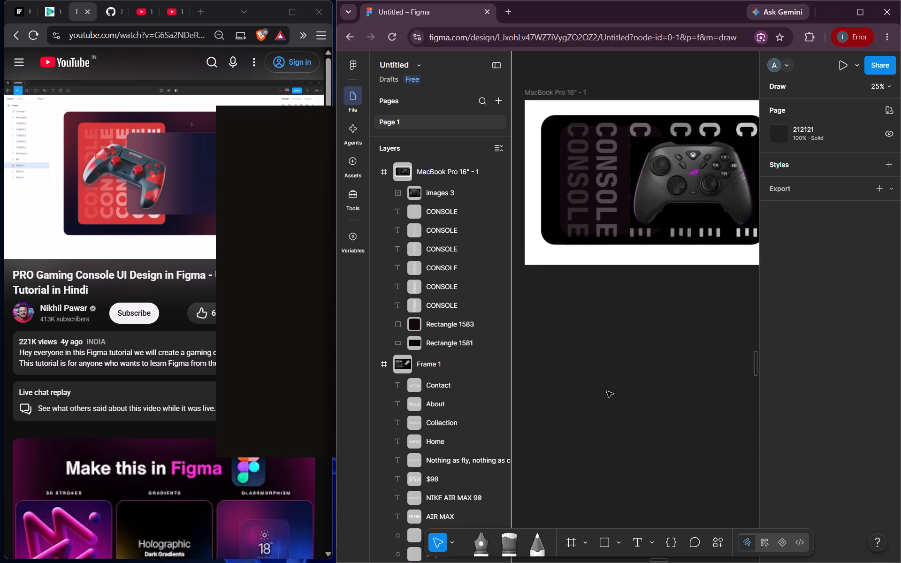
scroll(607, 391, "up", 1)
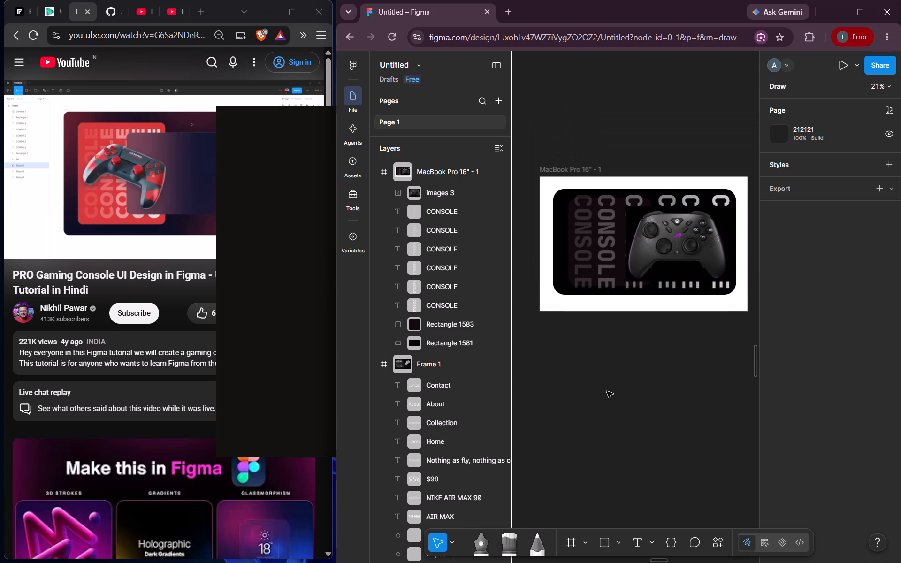
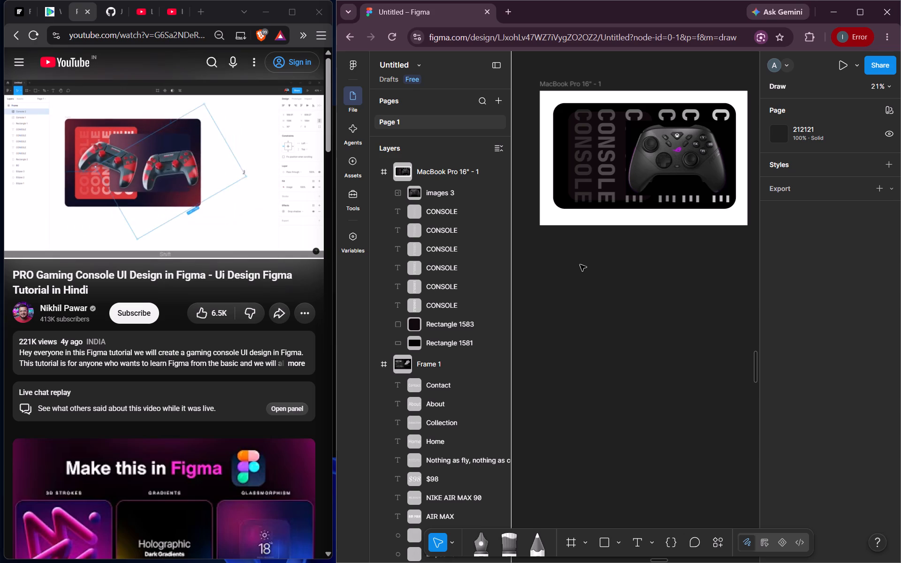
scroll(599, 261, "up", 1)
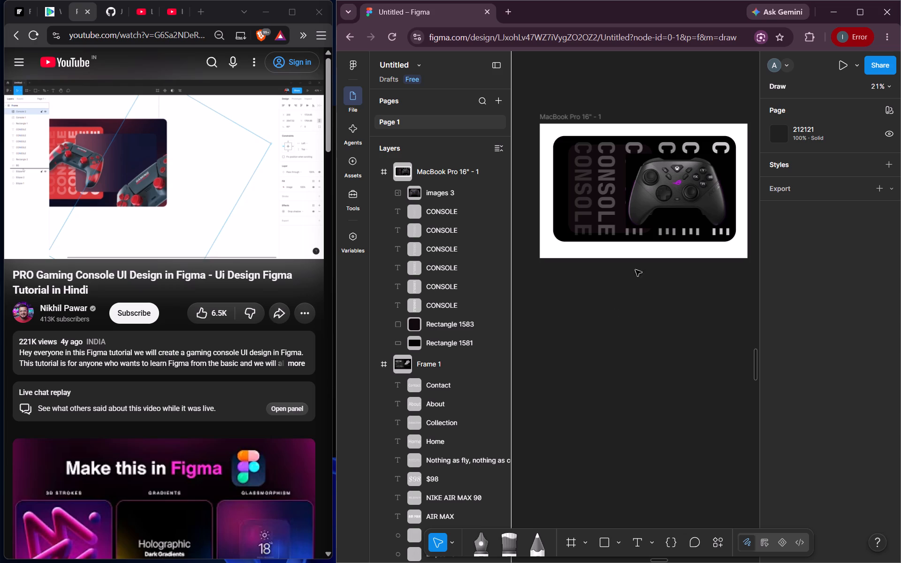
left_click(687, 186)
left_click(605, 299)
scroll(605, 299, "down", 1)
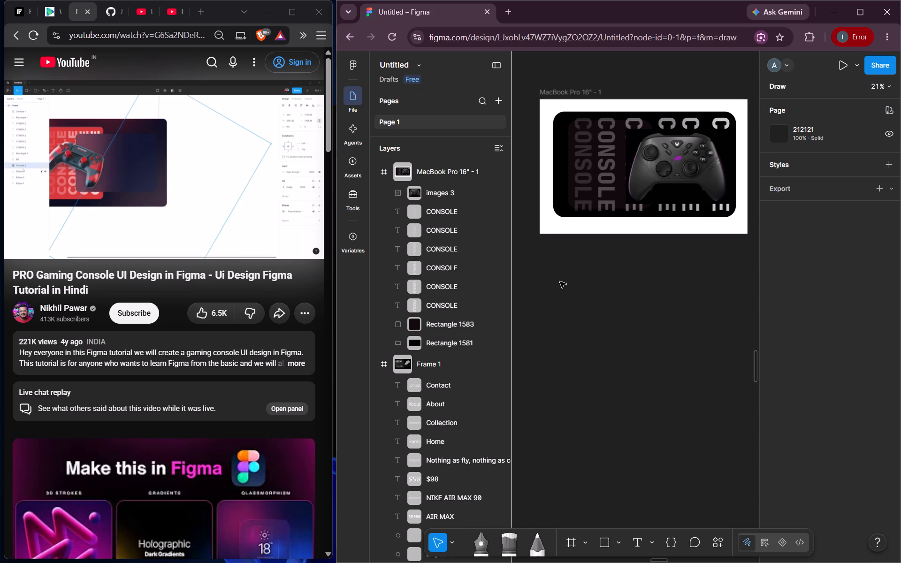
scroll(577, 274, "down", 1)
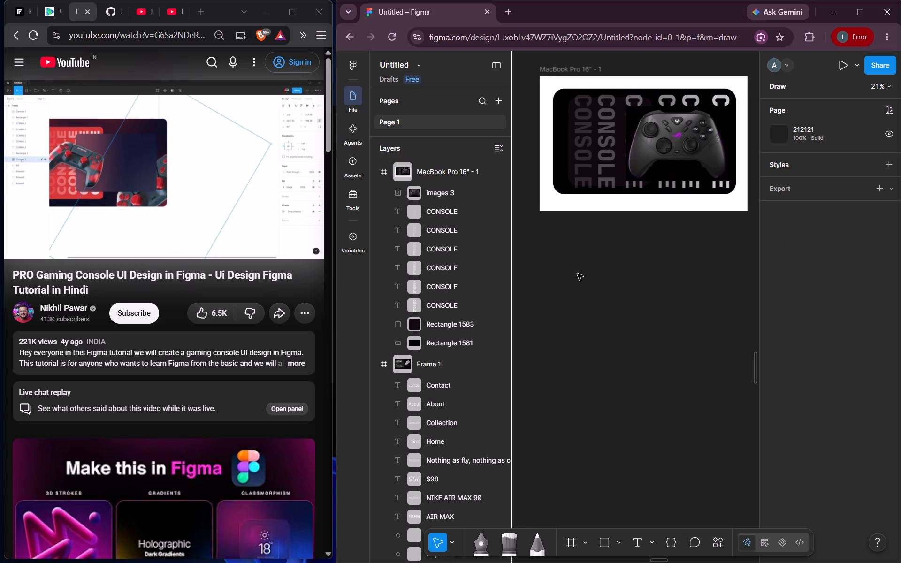
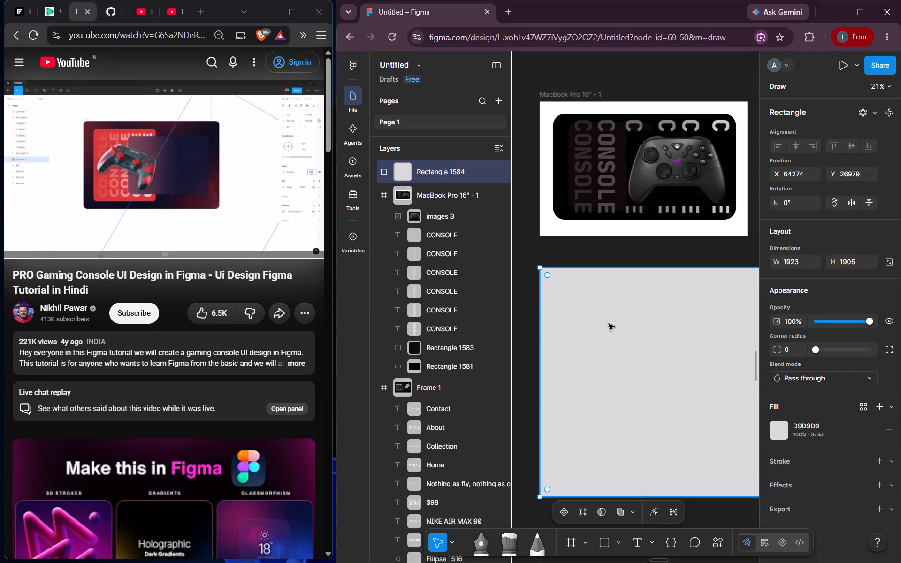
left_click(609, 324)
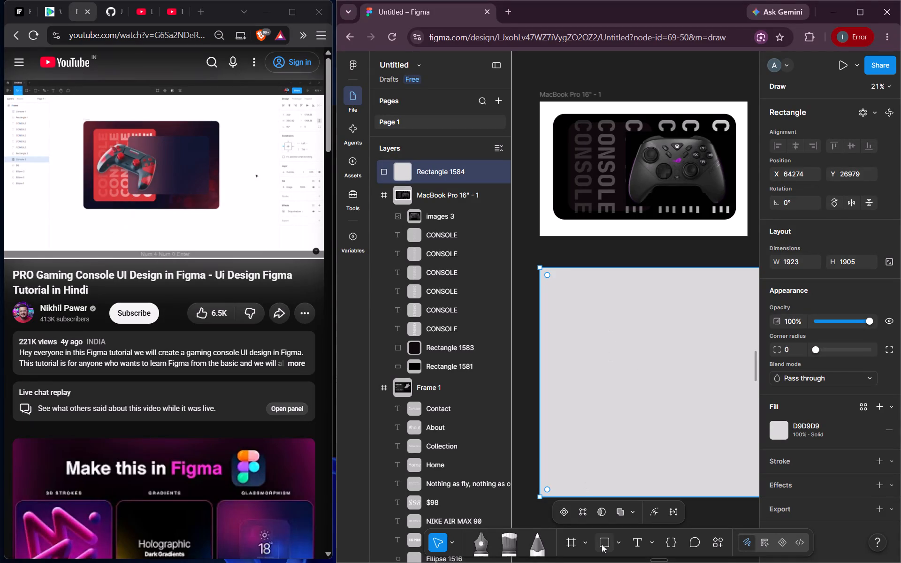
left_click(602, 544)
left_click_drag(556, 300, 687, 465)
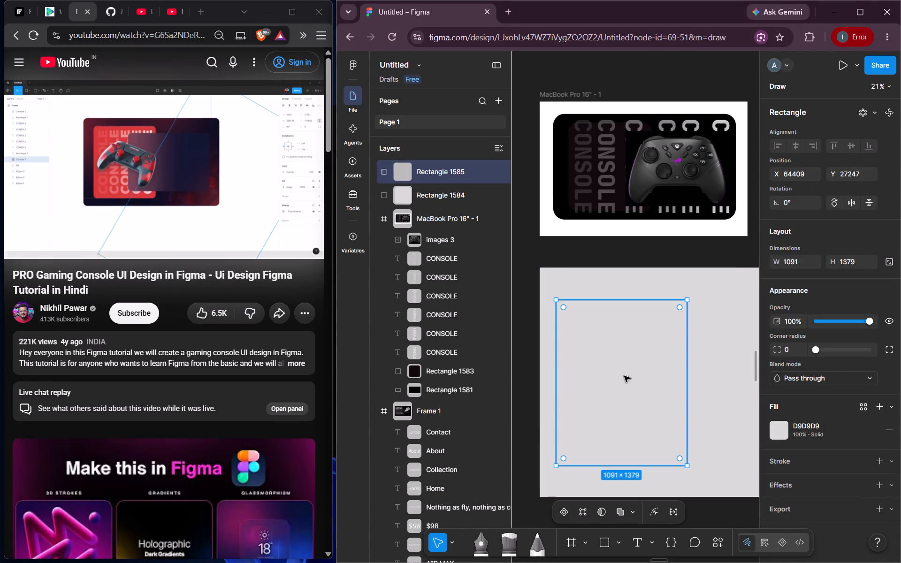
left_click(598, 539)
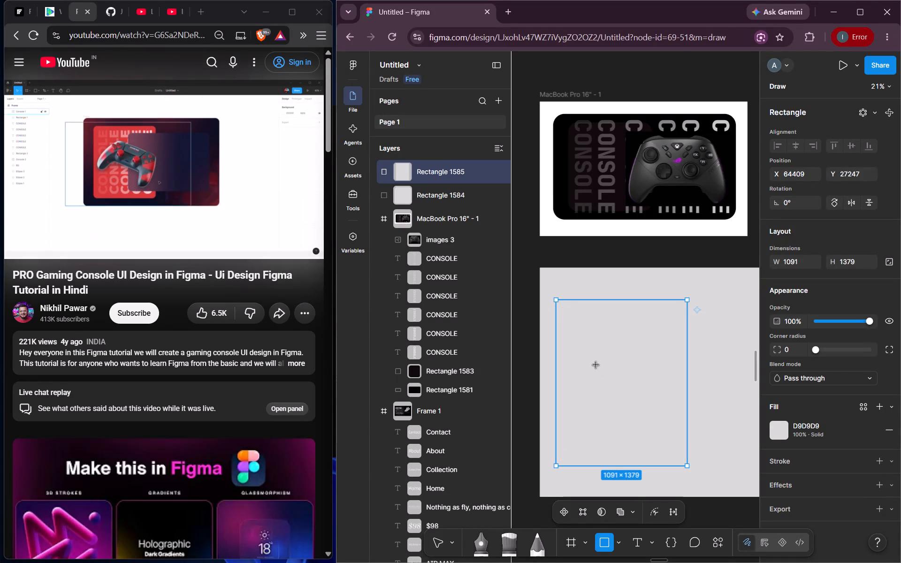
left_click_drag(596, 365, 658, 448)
Delete all the loose gray rectangles below the MacBook Pro 16" - 1 frame.
left_click_drag(562, 253, 723, 487)
key("Delete")
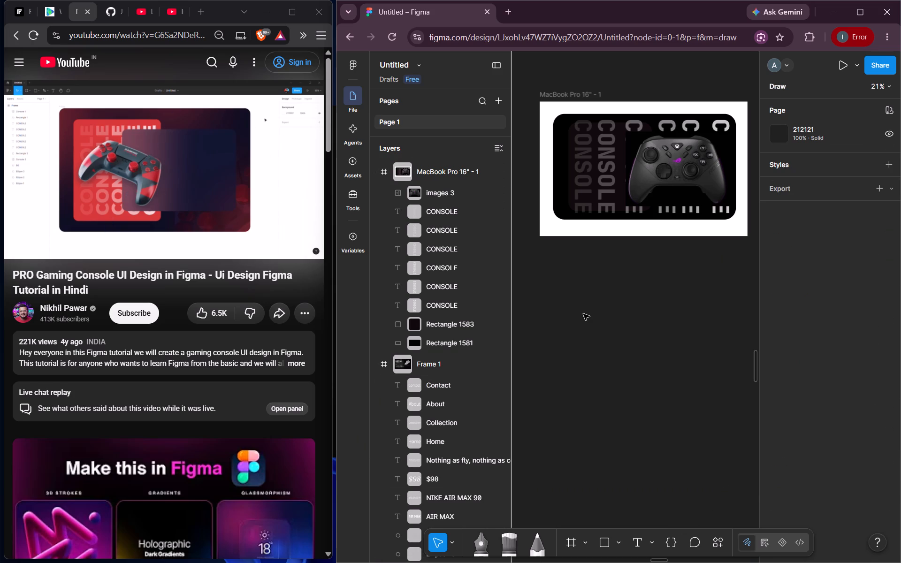
Add a second MacBook Pro 16" frame (1728×1117) and place it below the first console frame.
scroll(583, 314, "down", 1)
left_click(572, 537)
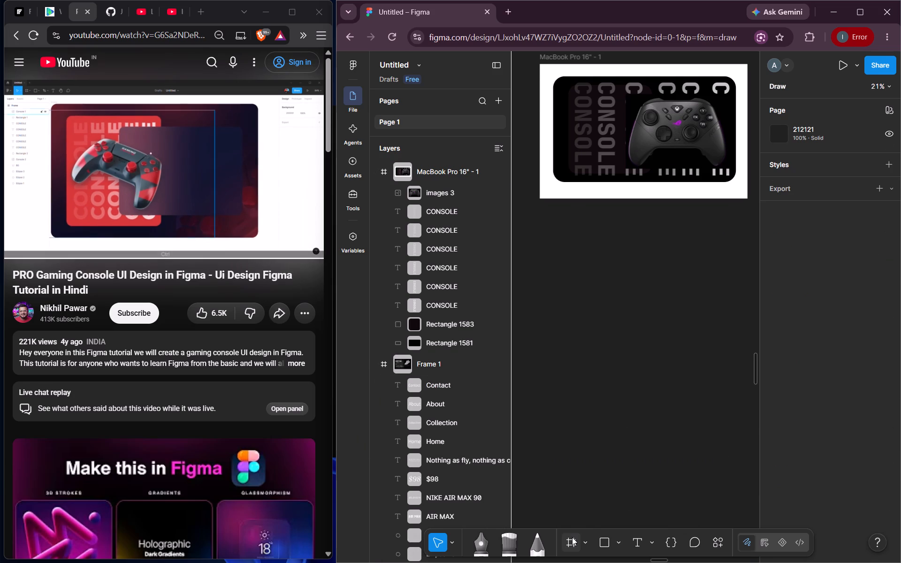
left_click(856, 225)
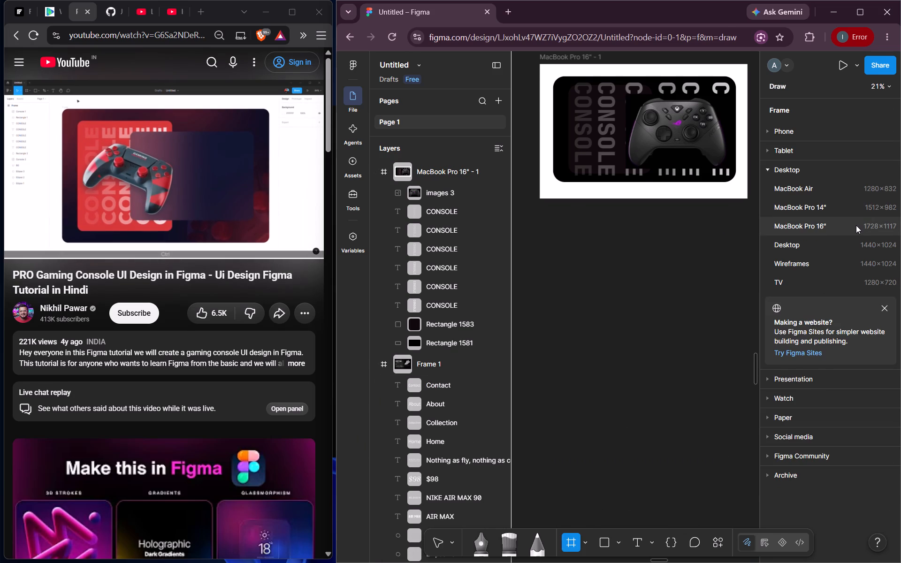
left_click_drag(614, 265, 624, 300)
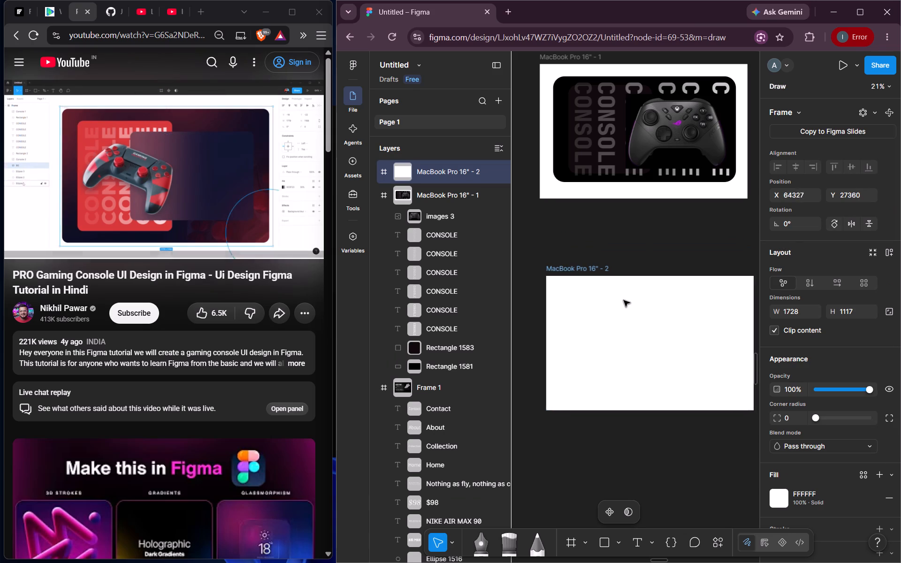
left_click_drag(624, 300, 620, 297)
left_click(572, 451)
Draw a rectangle about 701×809 near the upper left of the new frame, at about X 121, Y 140.
scroll(572, 451, "down", 1)
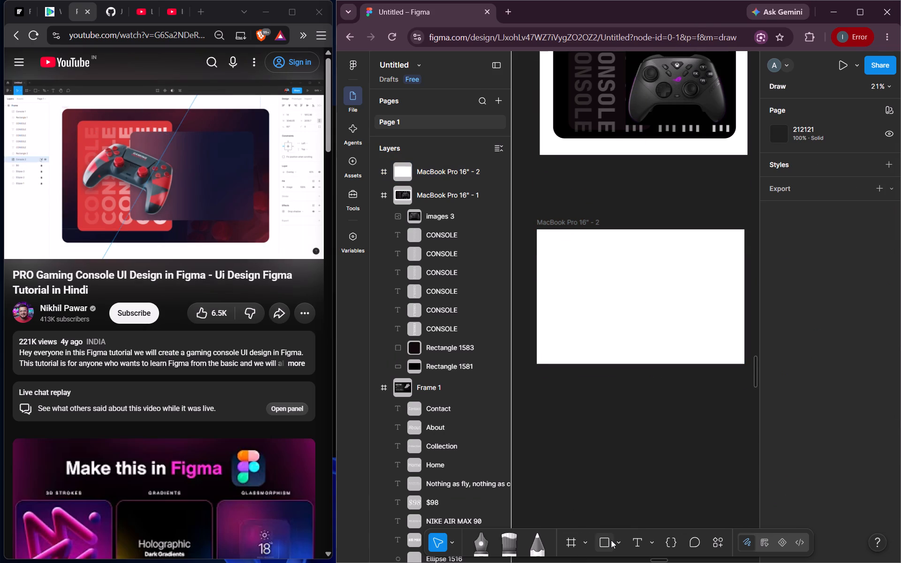
left_click(611, 540)
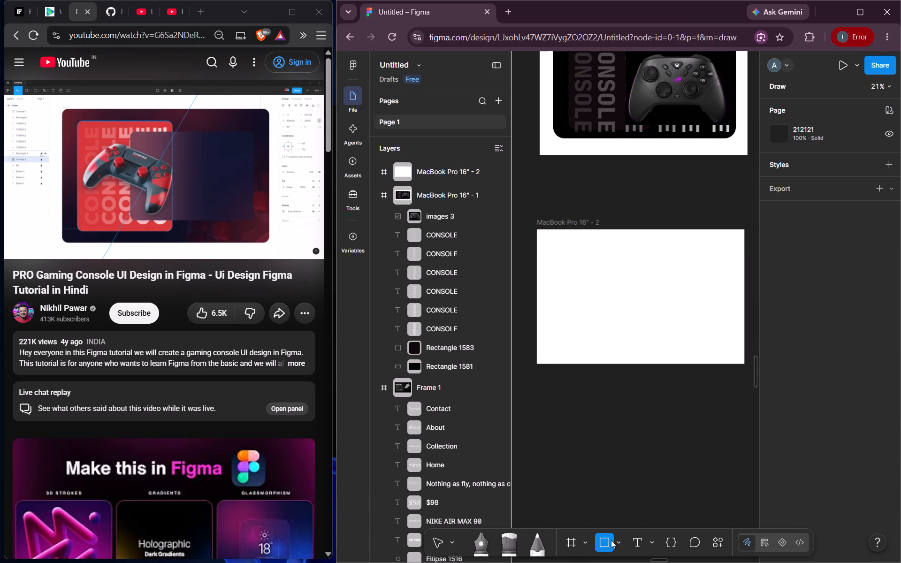
left_click_drag(551, 246, 664, 310)
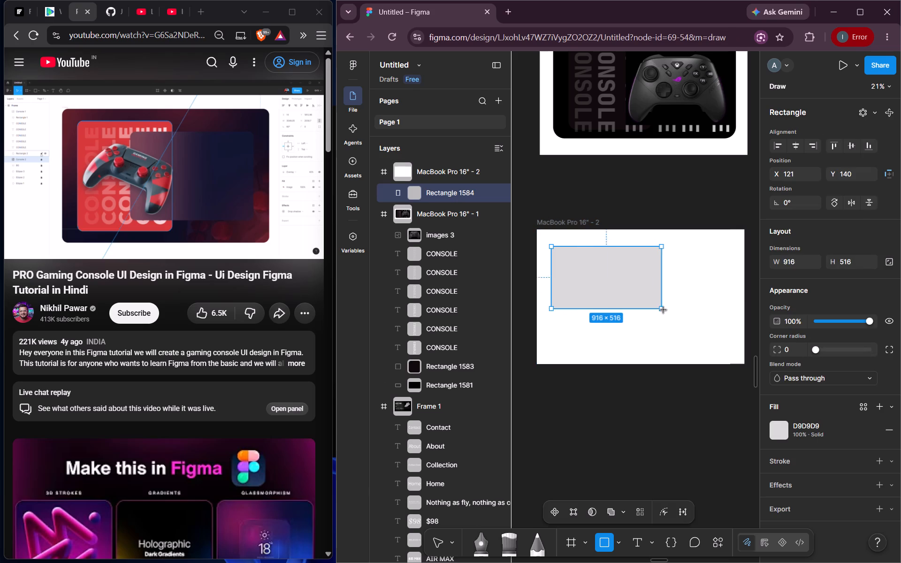
left_click_drag(664, 310, 636, 344)
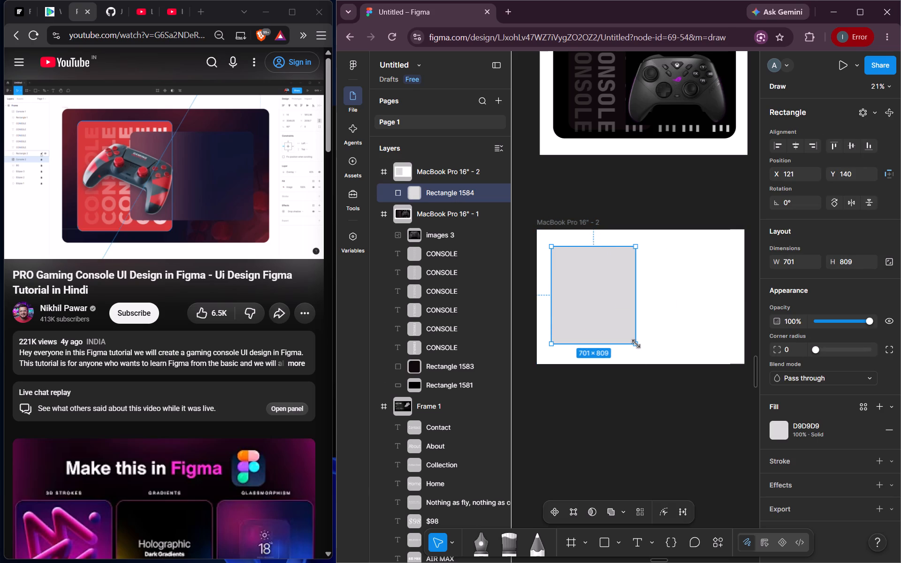
Change the rectangle's fill to a muted red, B24D4D.
left_click(784, 427)
left_click_drag(729, 326, 714, 373)
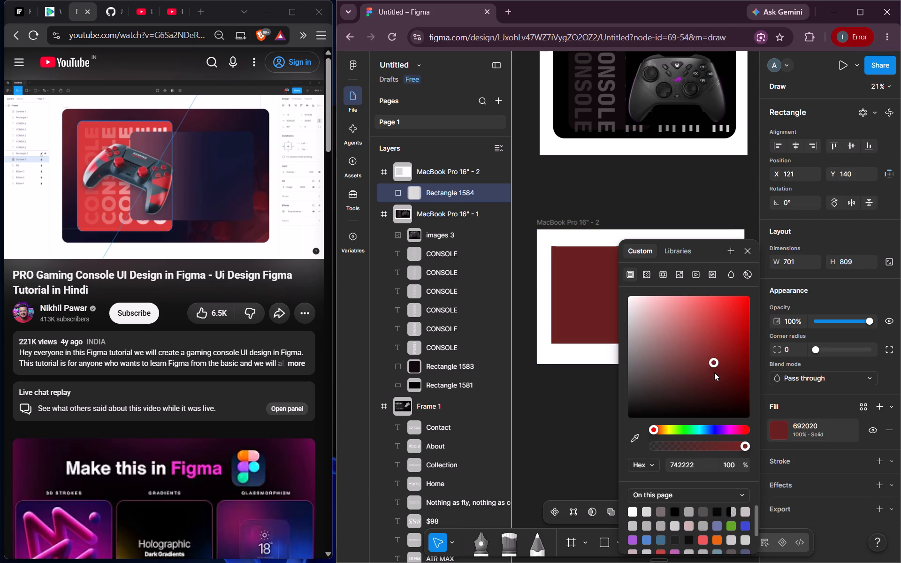
left_click_drag(714, 373, 715, 328)
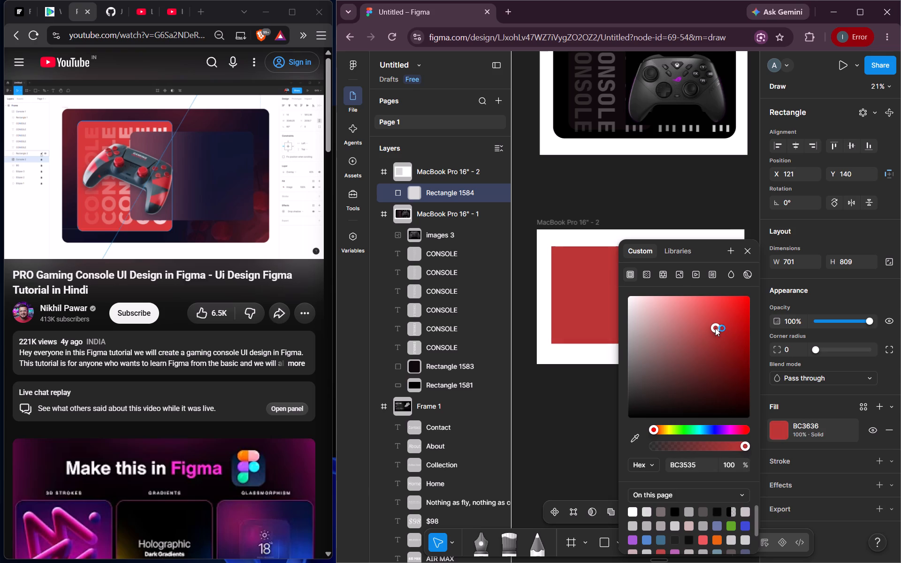
left_click_drag(715, 328, 696, 329)
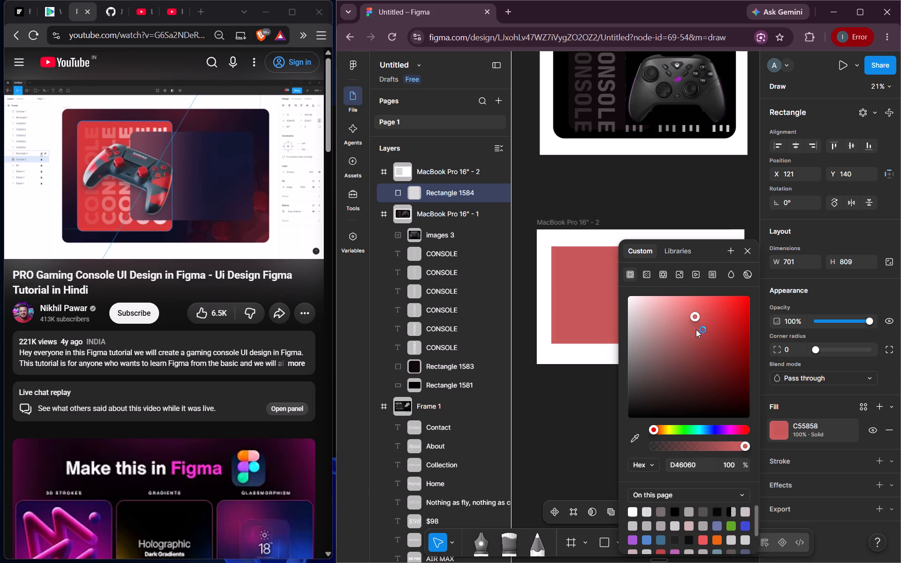
left_click_drag(696, 329, 697, 333)
left_click(577, 409)
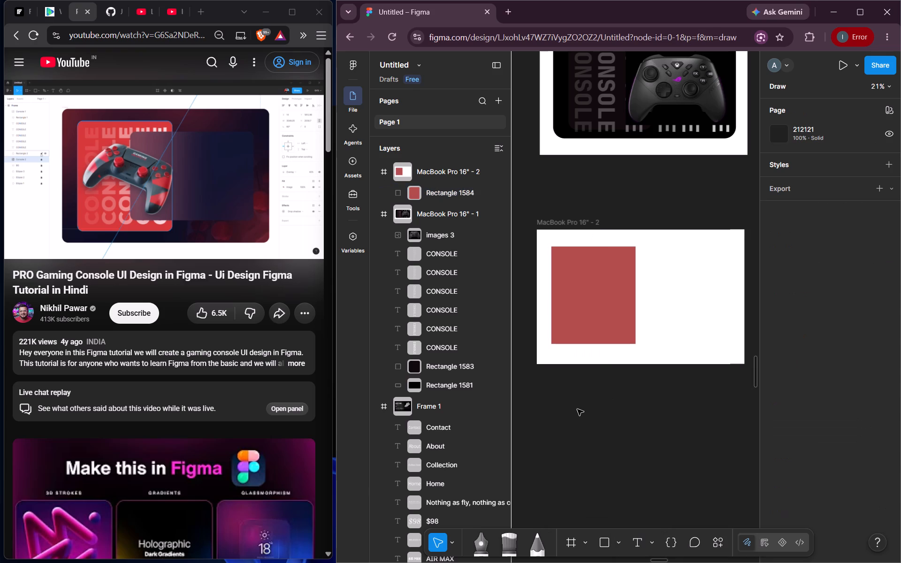
Draw a large rectangle over the new frame, size it to about 1666×1026, and centre it in the frame.
left_click(699, 300)
left_click(699, 300)
left_click(603, 545)
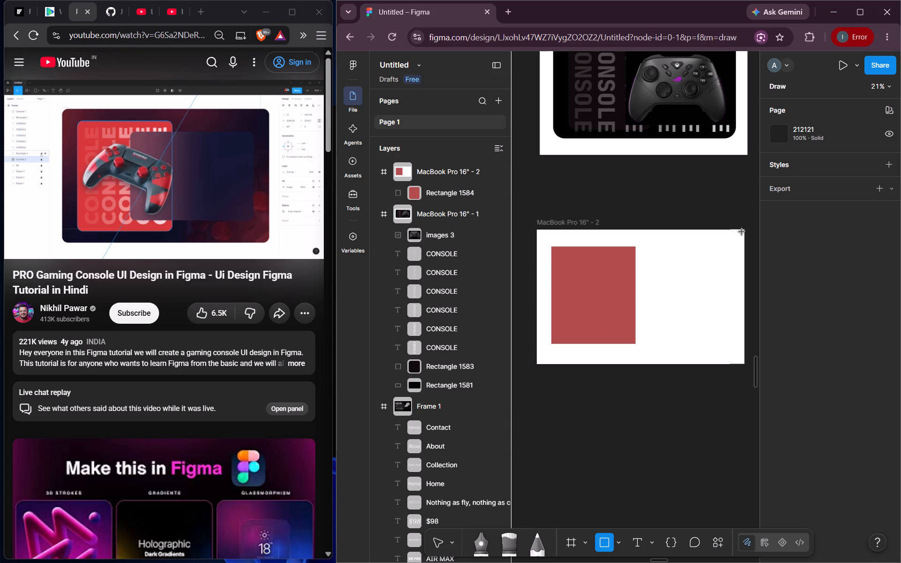
left_click_drag(742, 230, 534, 363)
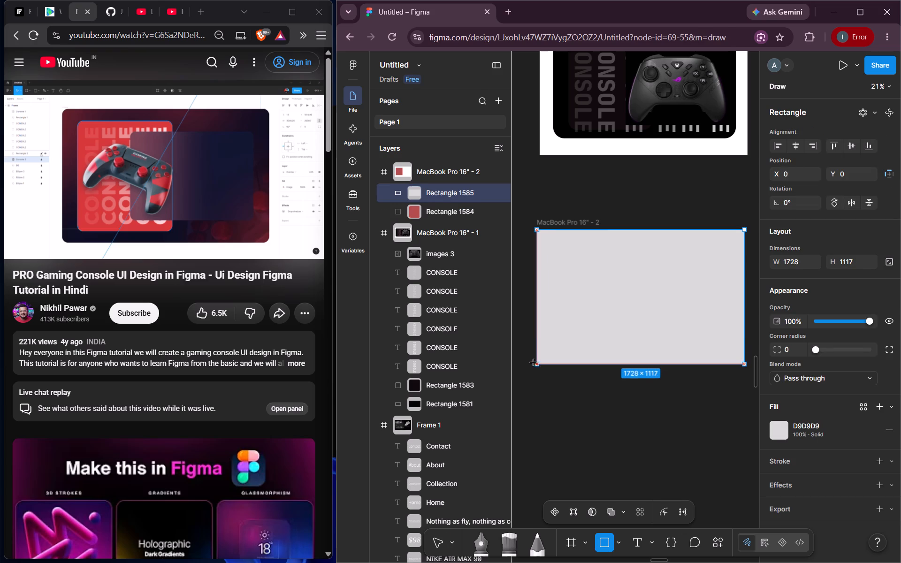
left_click_drag(534, 363, 544, 353)
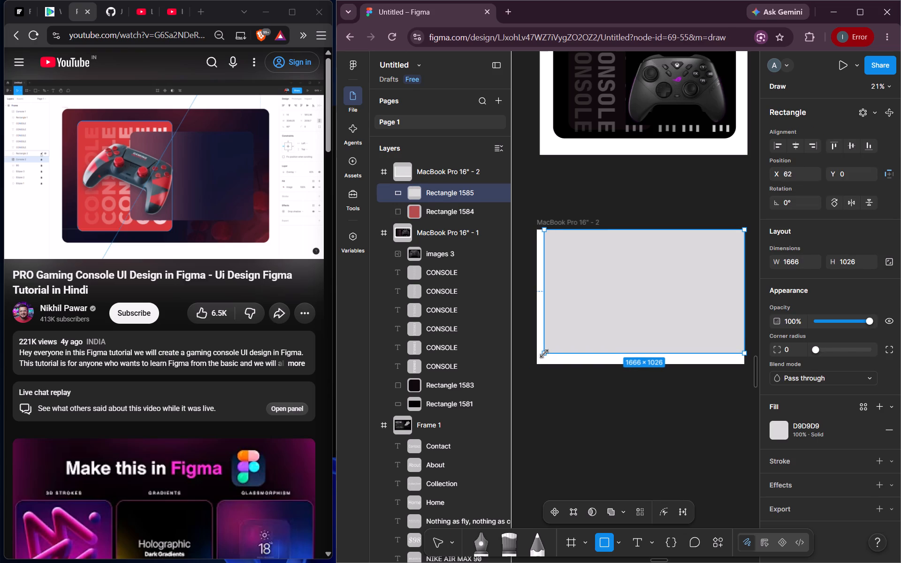
left_click_drag(642, 312, 638, 319)
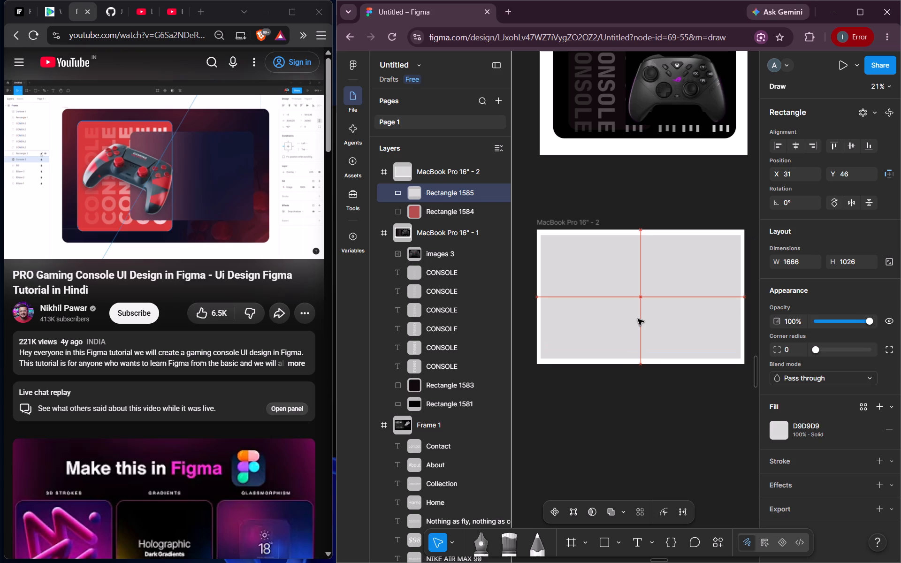
left_click_drag(638, 319, 638, 316)
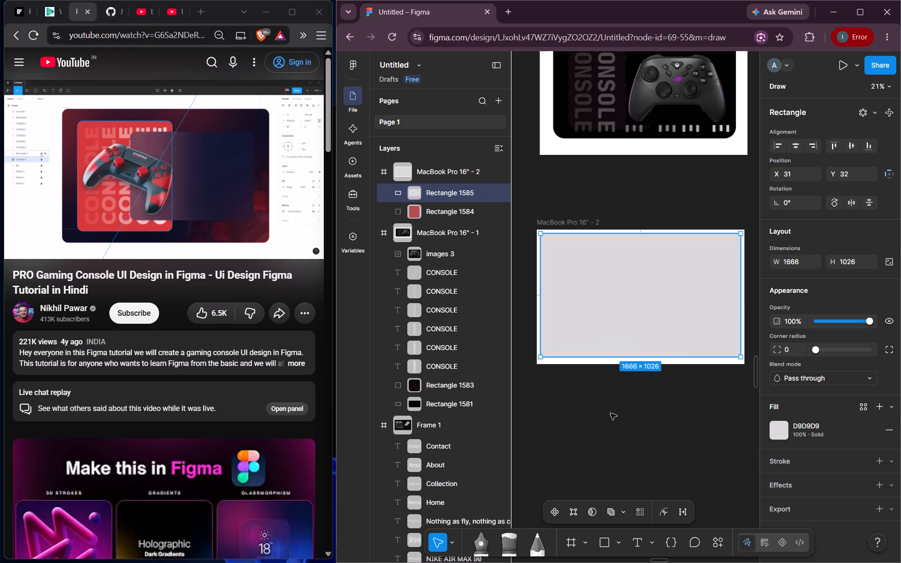
left_click(662, 329)
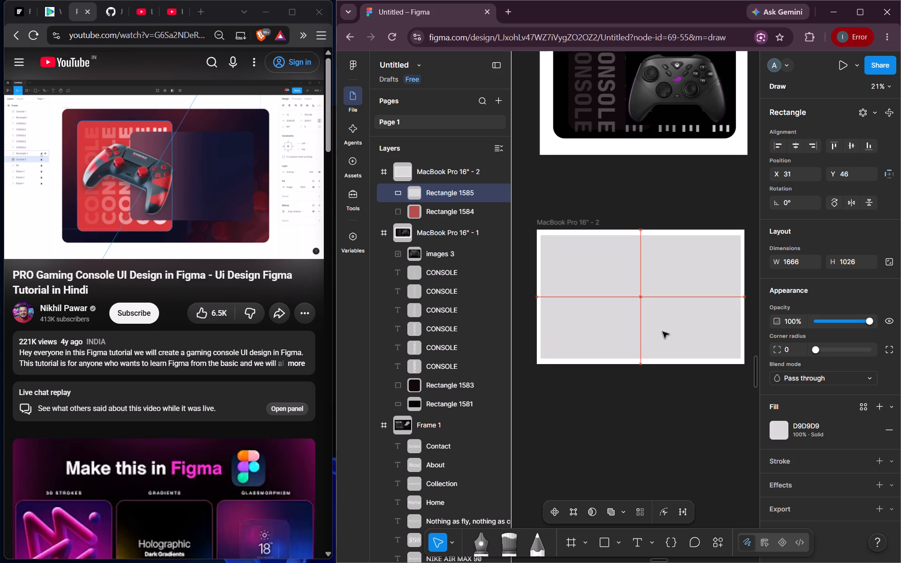
Fill the large rectangle with the near-black page color 070707.
left_click(777, 434)
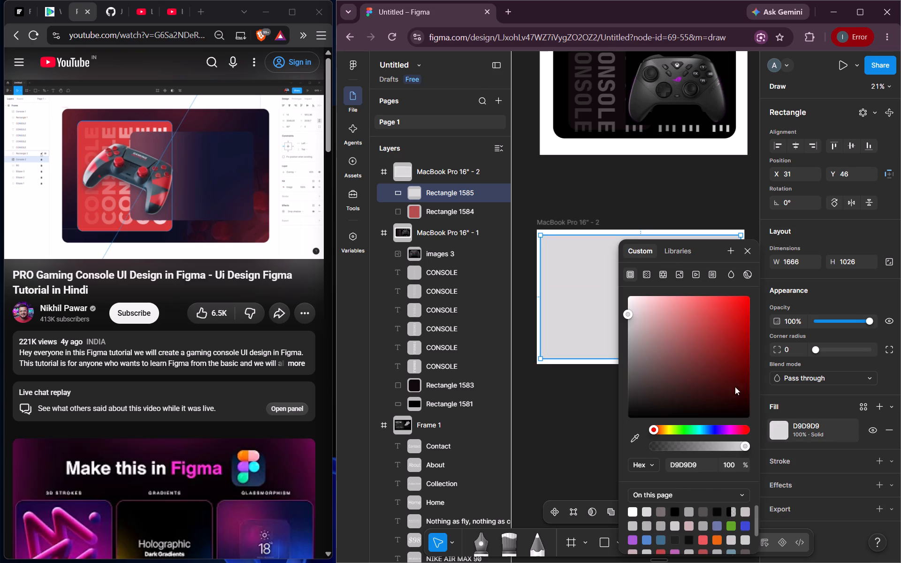
left_click(718, 508)
left_click(604, 468)
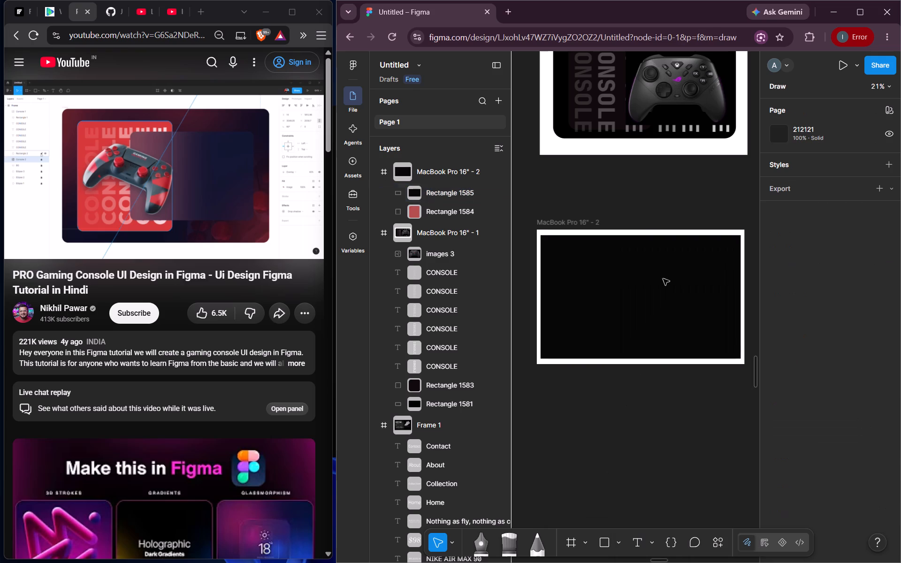
Round the near-black rectangle's corners to a radius of 110.
left_click(664, 270)
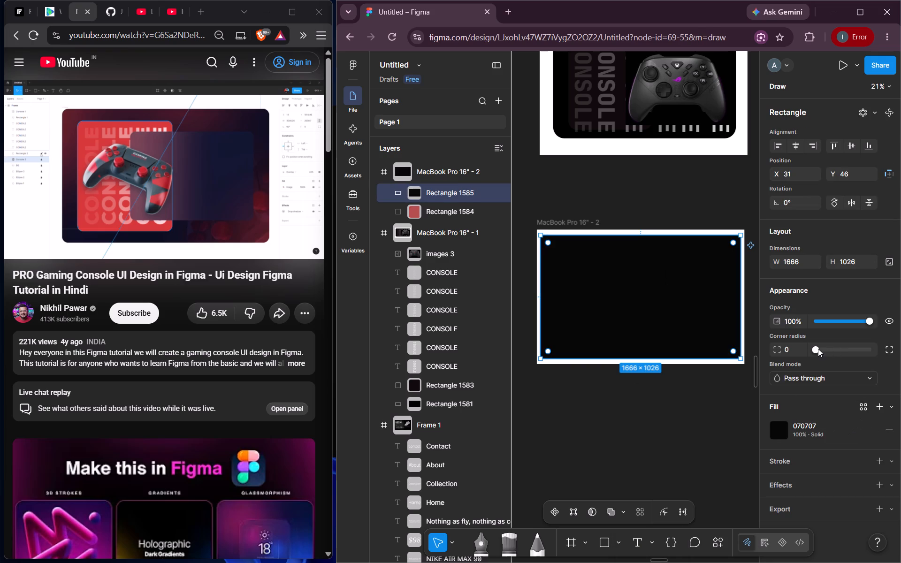
left_click_drag(818, 348, 854, 351)
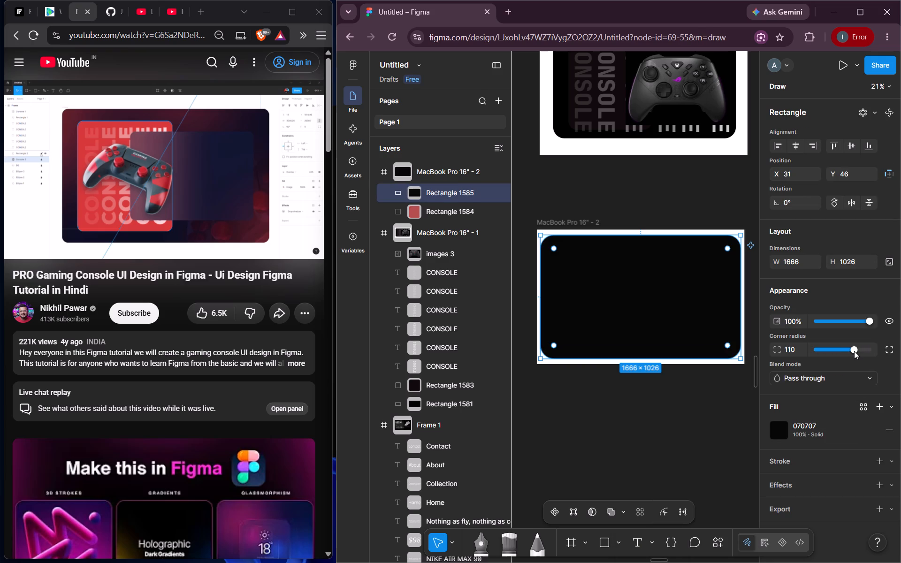
left_click(713, 402)
Restack the shapes with the black rectangle centred in the frame and the red one in front at about X 136, Y 154.
left_click_drag(688, 334, 691, 370)
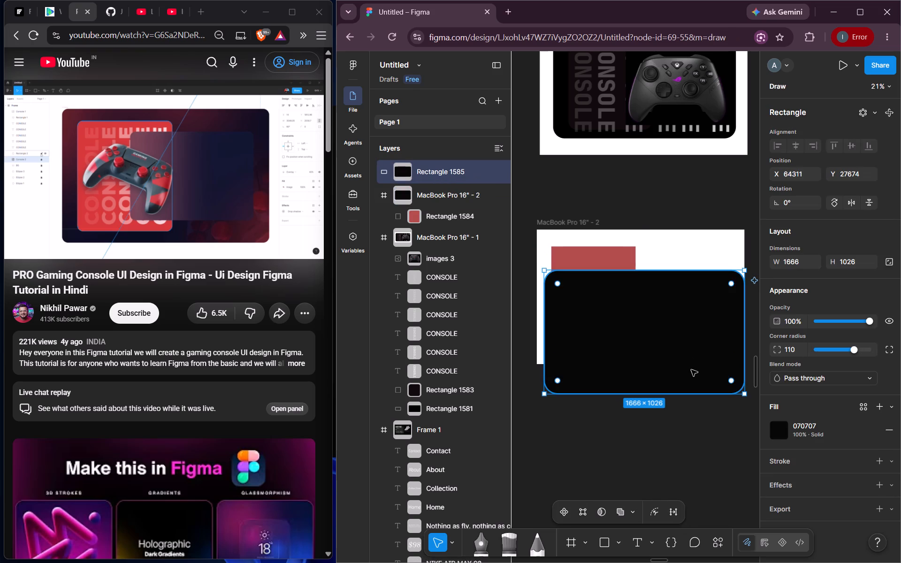
left_click_drag(610, 259, 596, 443)
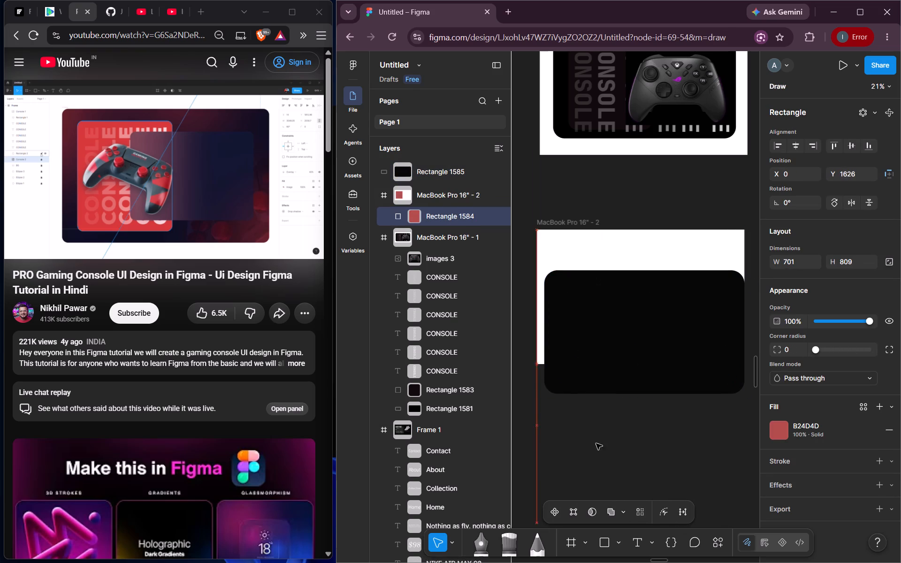
left_click_drag(596, 443, 621, 427)
left_click_drag(627, 377, 622, 348)
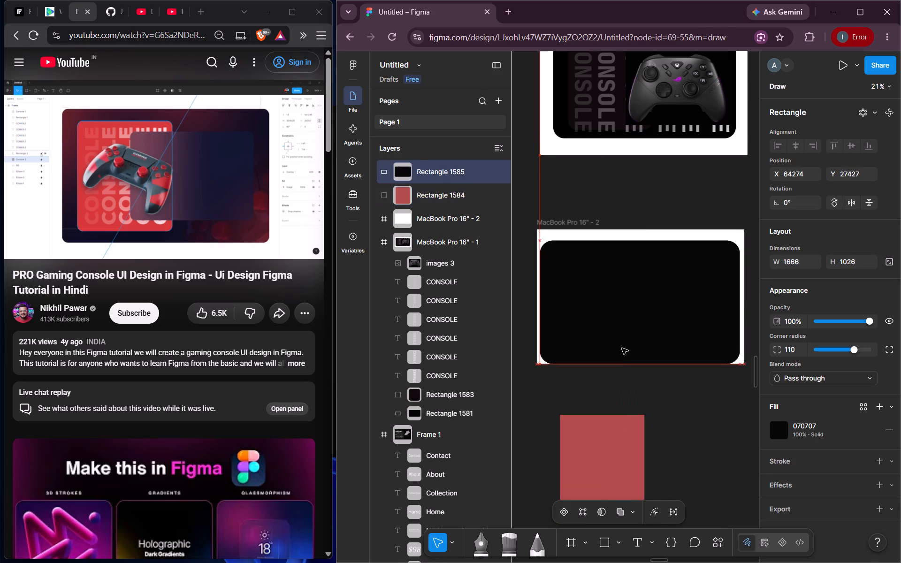
left_click_drag(622, 348, 624, 344)
left_click_drag(602, 448, 602, 447)
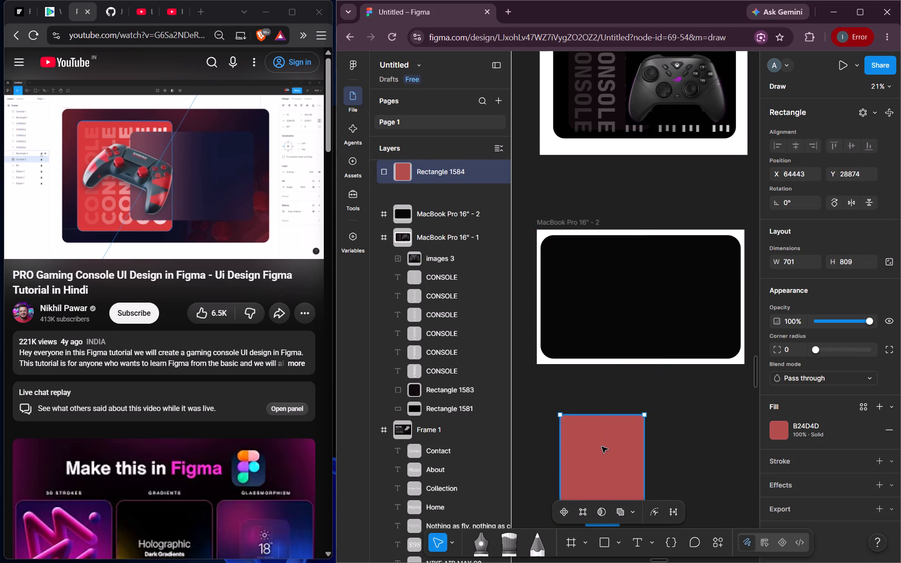
left_click_drag(602, 447, 595, 281)
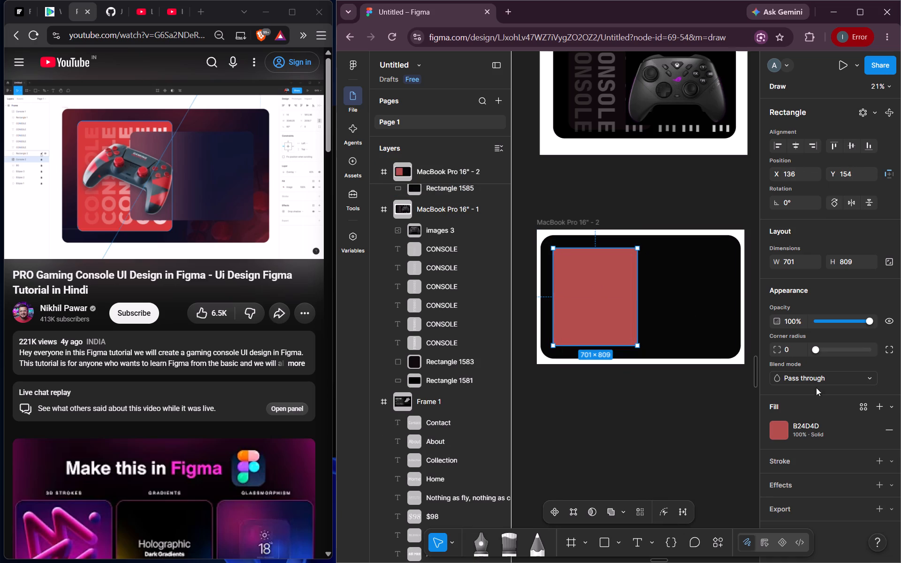
Round the red rectangle's corners to a radius of 78.
left_click_drag(814, 347, 857, 342)
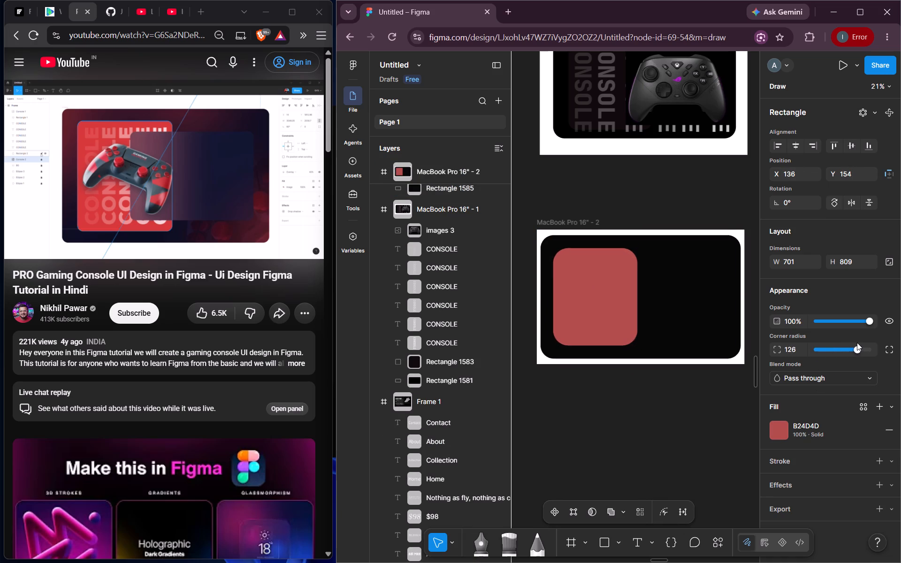
left_click_drag(857, 342, 847, 346)
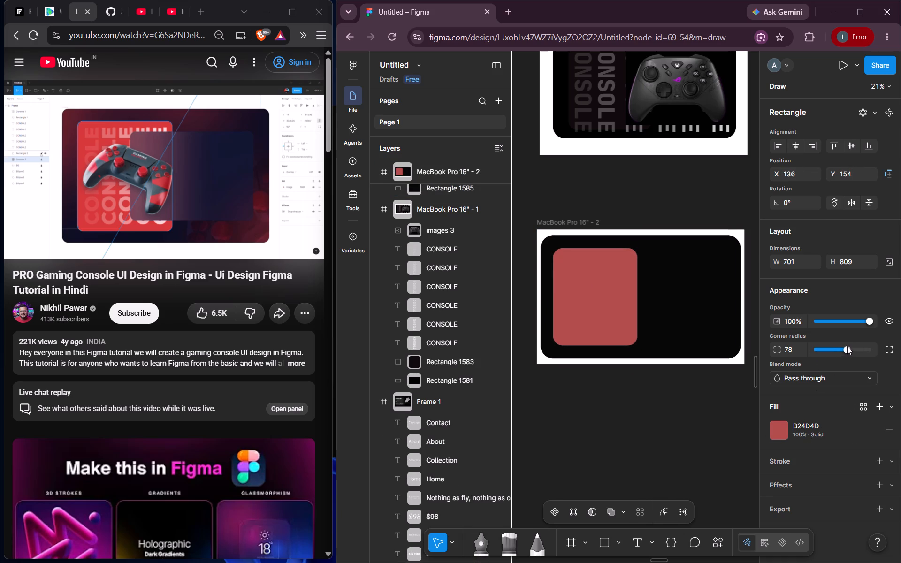
left_click(641, 436)
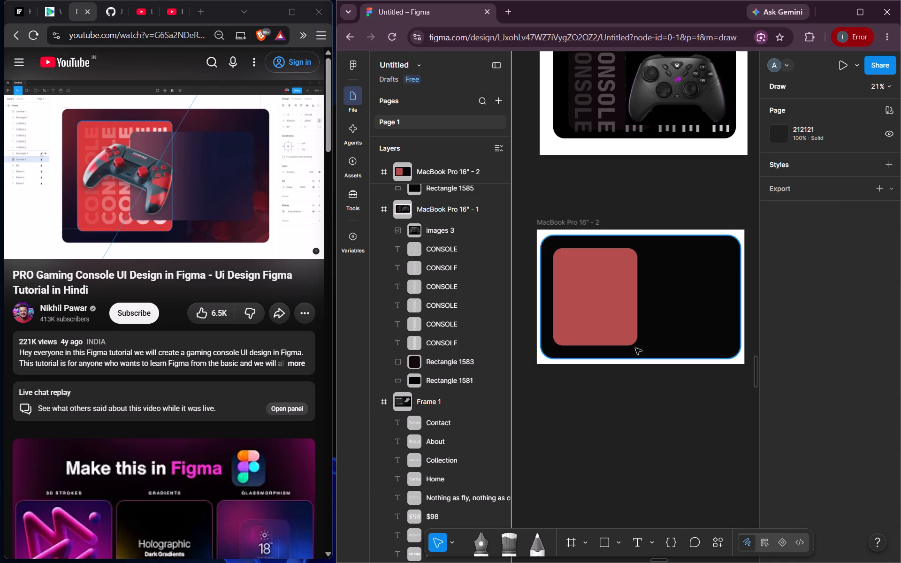
Darken the red rectangle's fill to a deeper muted red, about 923838.
left_click(616, 307)
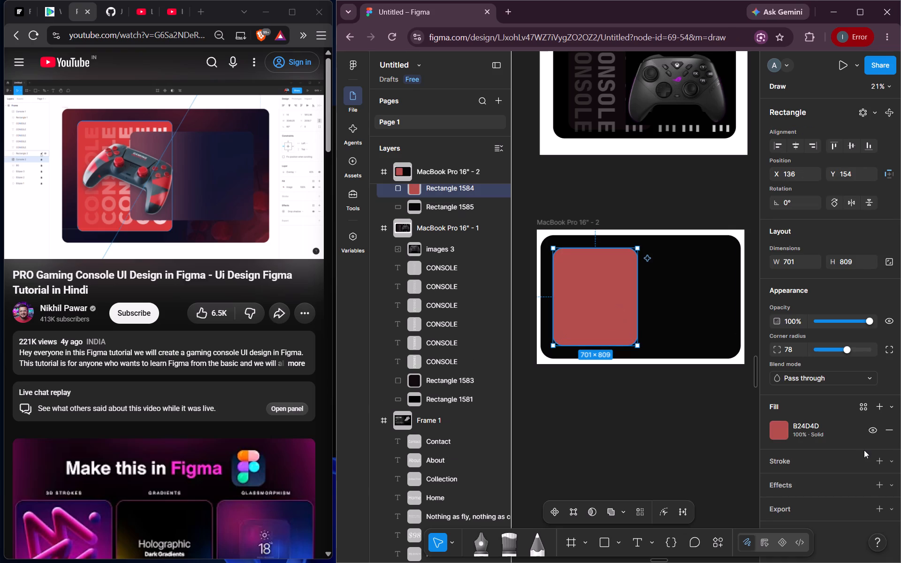
left_click(785, 429)
left_click_drag(695, 331, 703, 349)
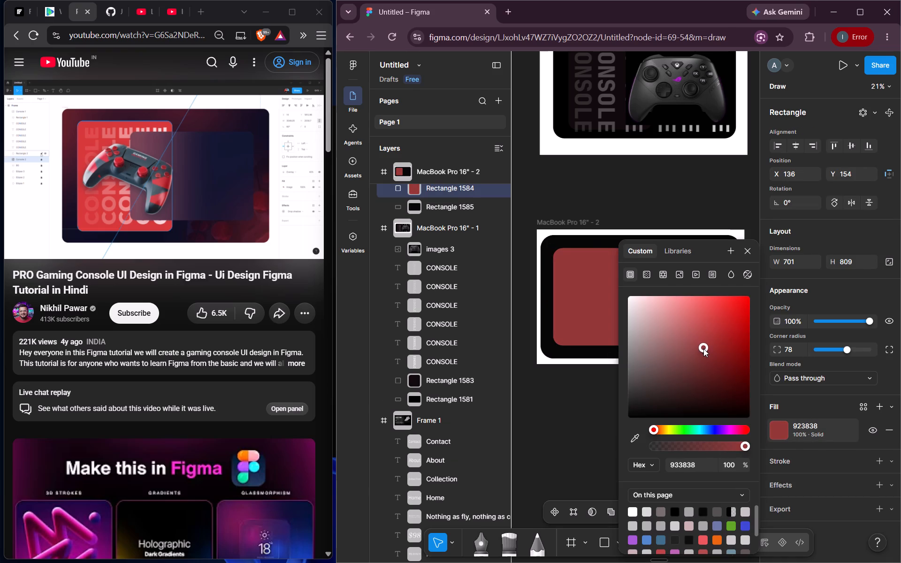
left_click_drag(703, 349, 702, 349)
left_click(556, 390)
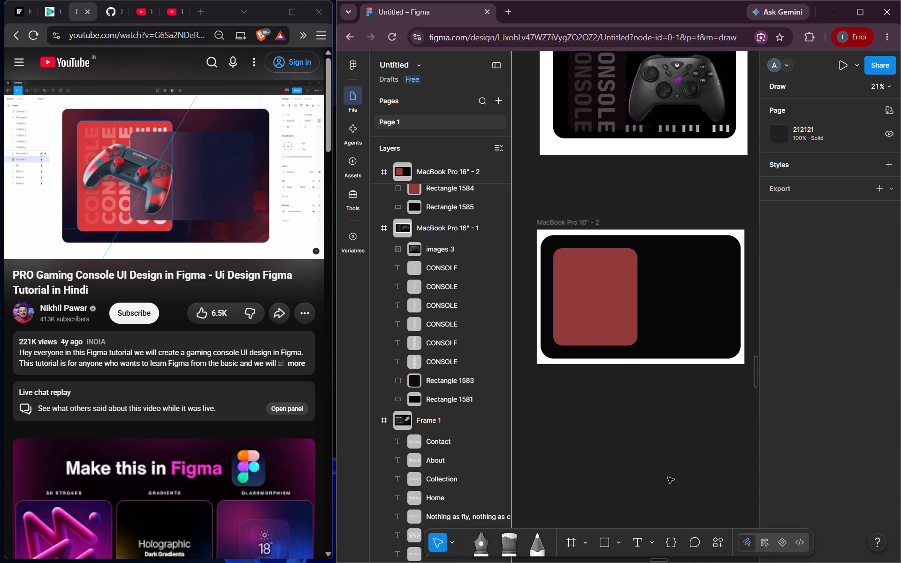
Draw a rectangle about 975 by 585 at about X 579, Y 266, overlapping the red card's right side.
left_click(599, 548)
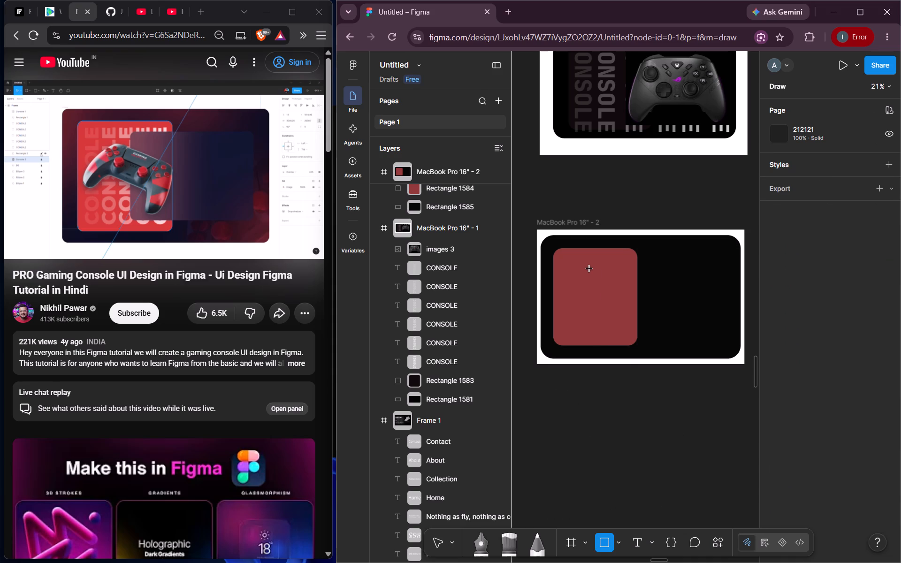
left_click_drag(589, 266, 717, 330)
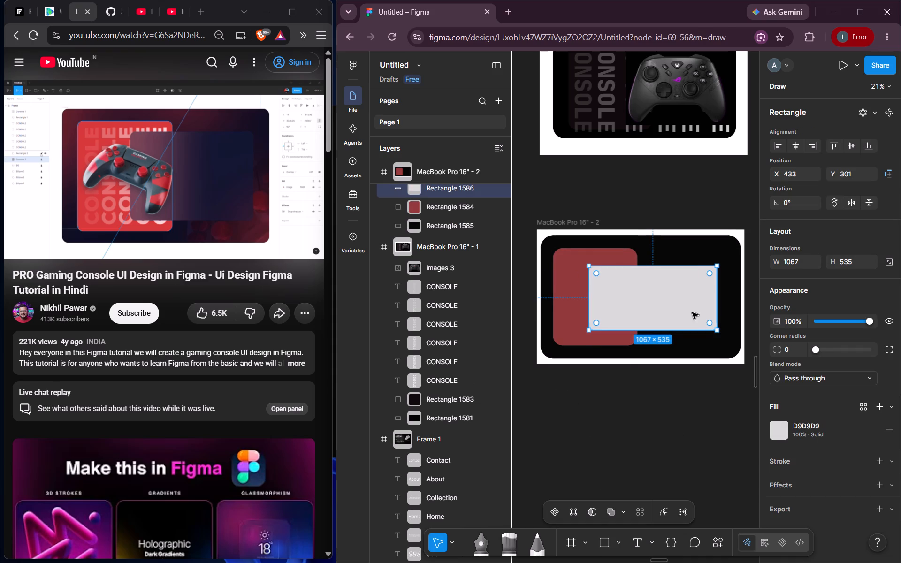
left_click_drag(664, 289, 673, 287)
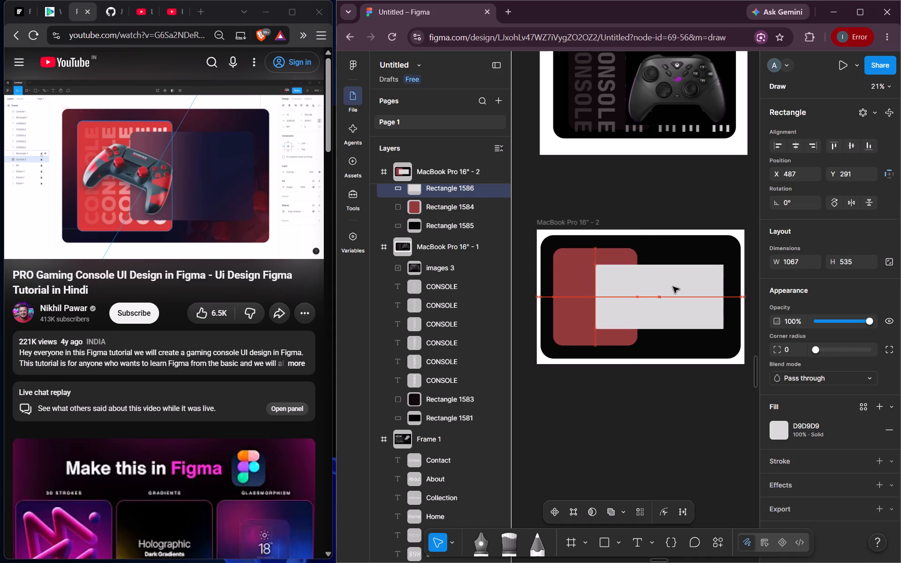
left_click_drag(673, 287, 672, 287)
left_click_drag(661, 266, 660, 260)
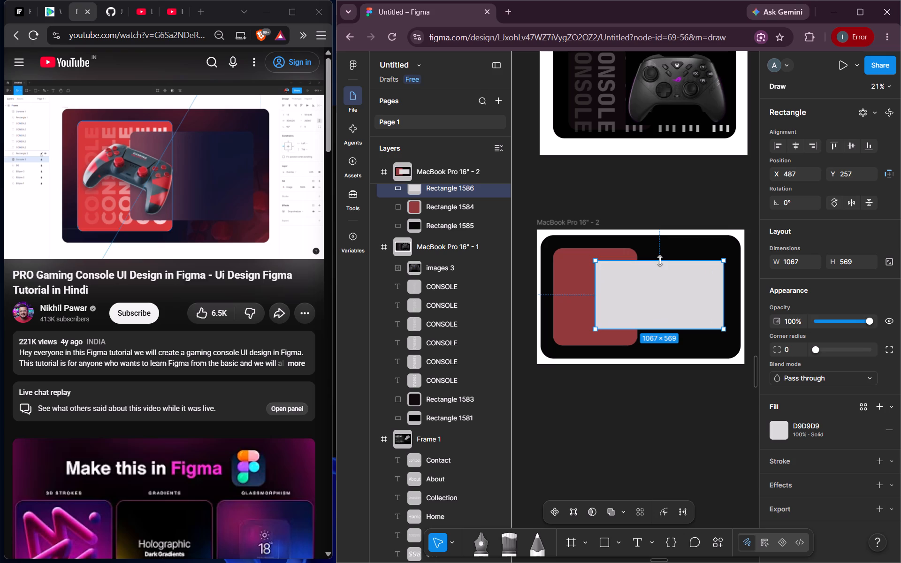
left_click_drag(660, 260, 660, 261)
left_click(659, 328)
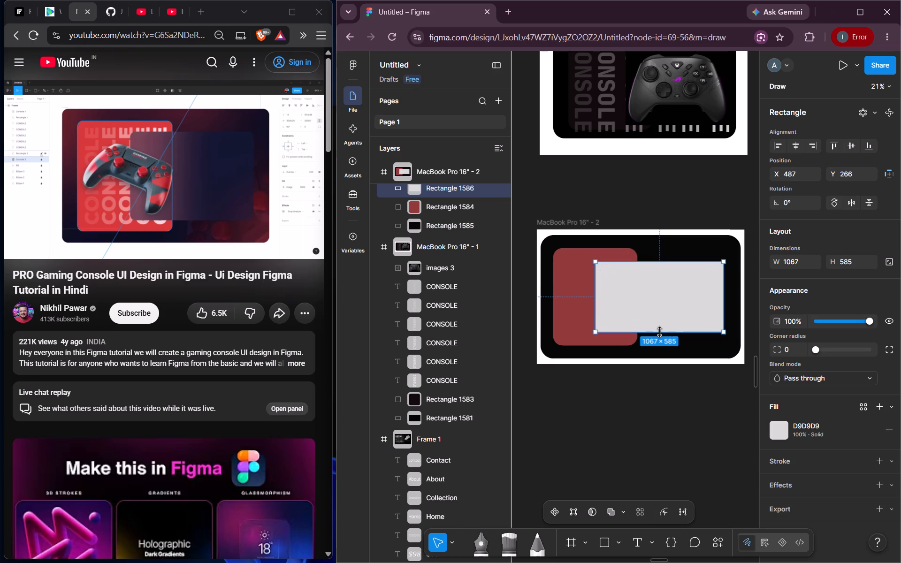
left_click_drag(597, 301, 606, 302)
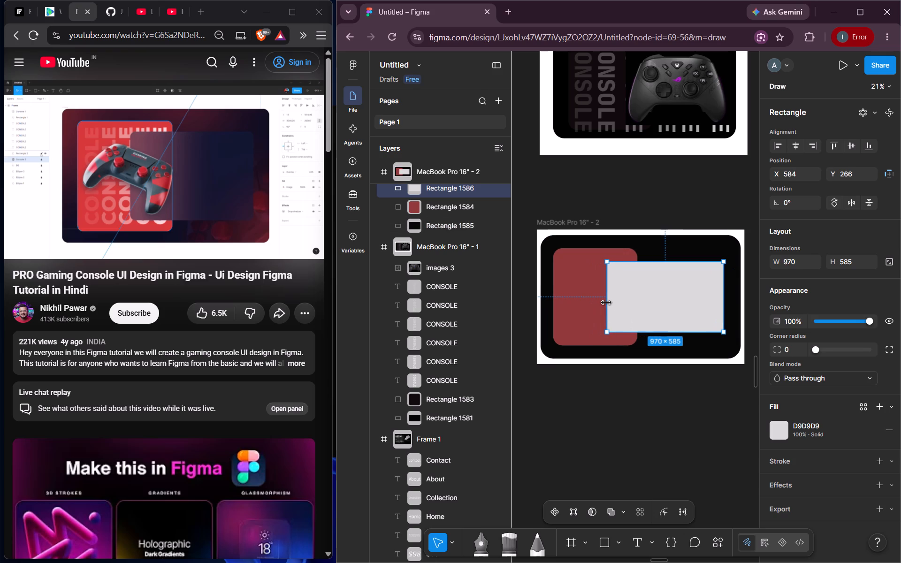
Round the new light grey rectangle's corners to a radius of 66.
left_click_drag(819, 351, 848, 351)
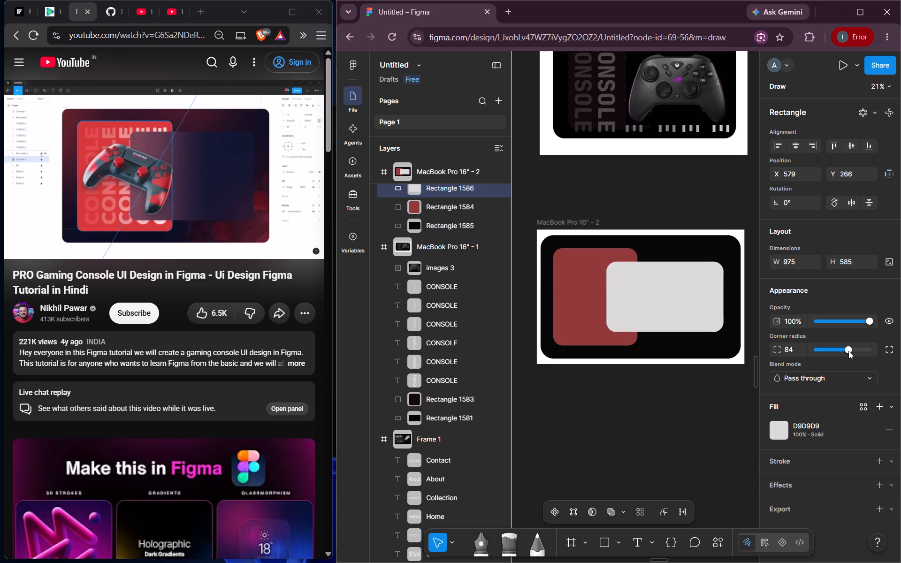
left_click_drag(848, 351, 844, 351)
left_click(642, 443)
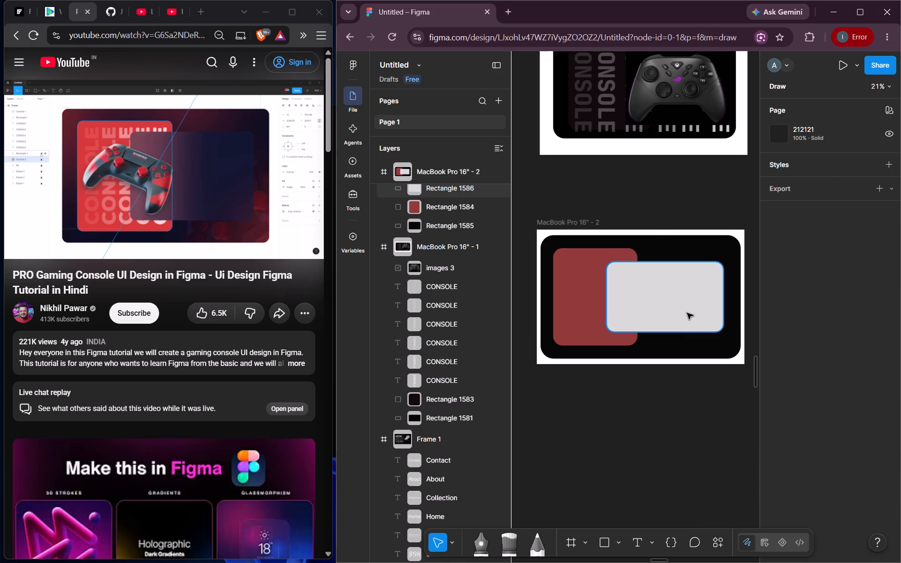
Change the light grey rectangle's fill to a muted dark indigo blue.
left_click(687, 313)
left_click(796, 434)
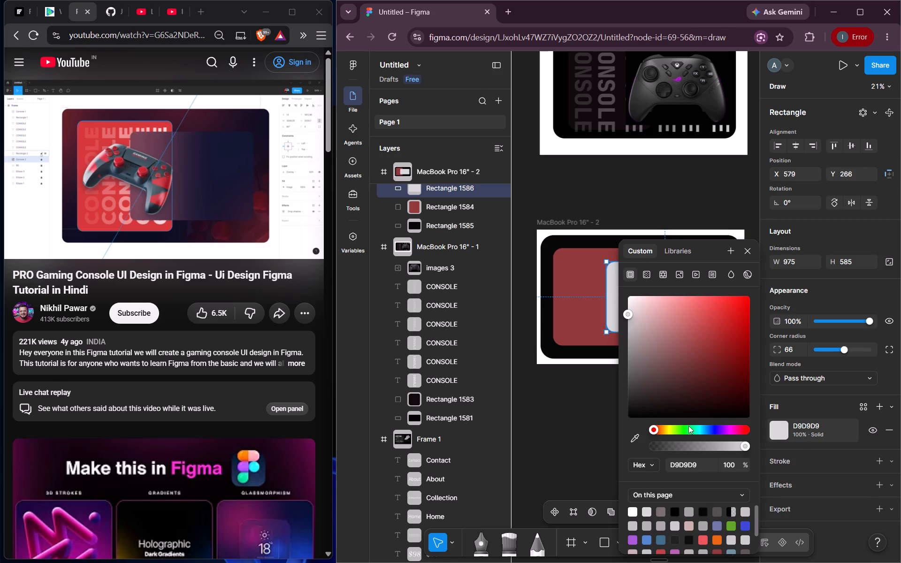
left_click(724, 429)
left_click_drag(724, 429, 718, 429)
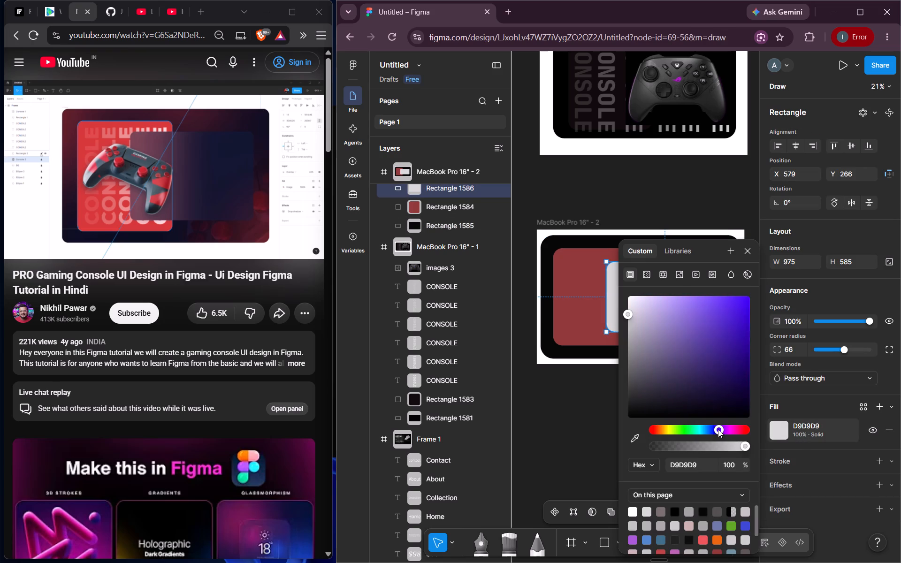
left_click_drag(718, 429, 716, 428)
left_click_drag(628, 314, 684, 328)
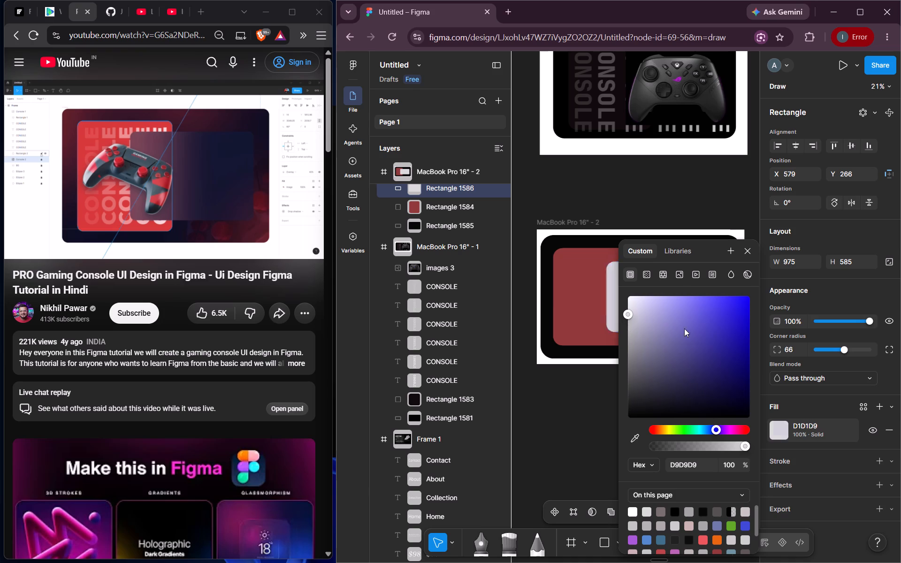
left_click_drag(684, 328, 710, 336)
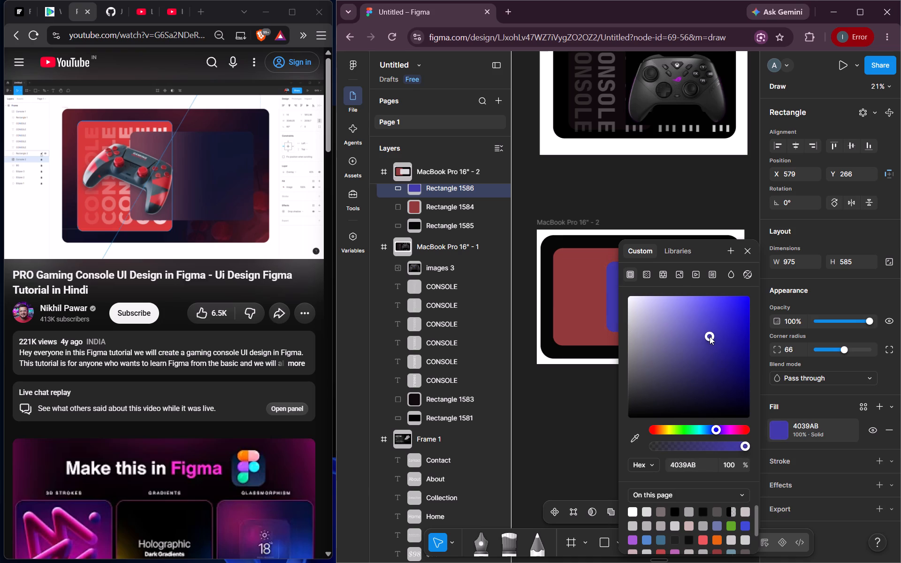
left_click_drag(710, 336, 701, 355)
left_click(565, 408)
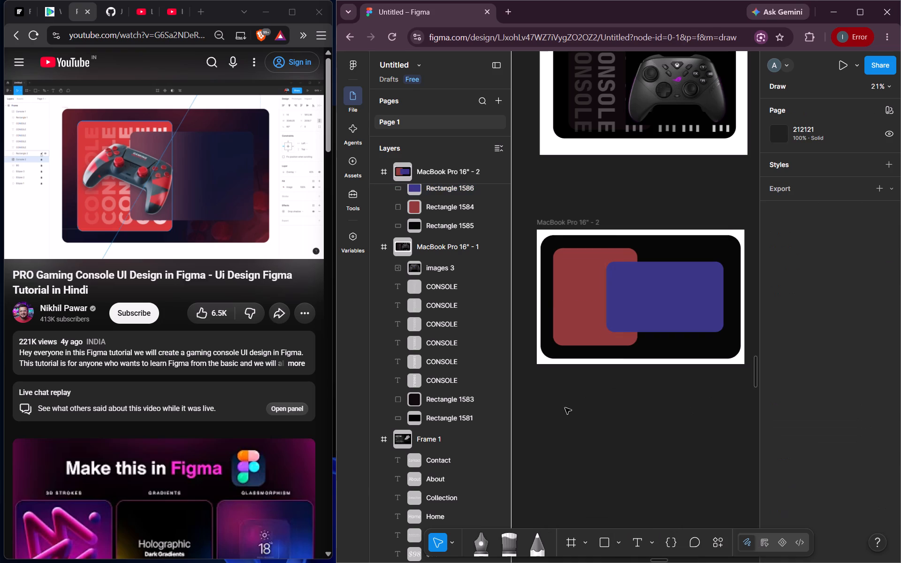
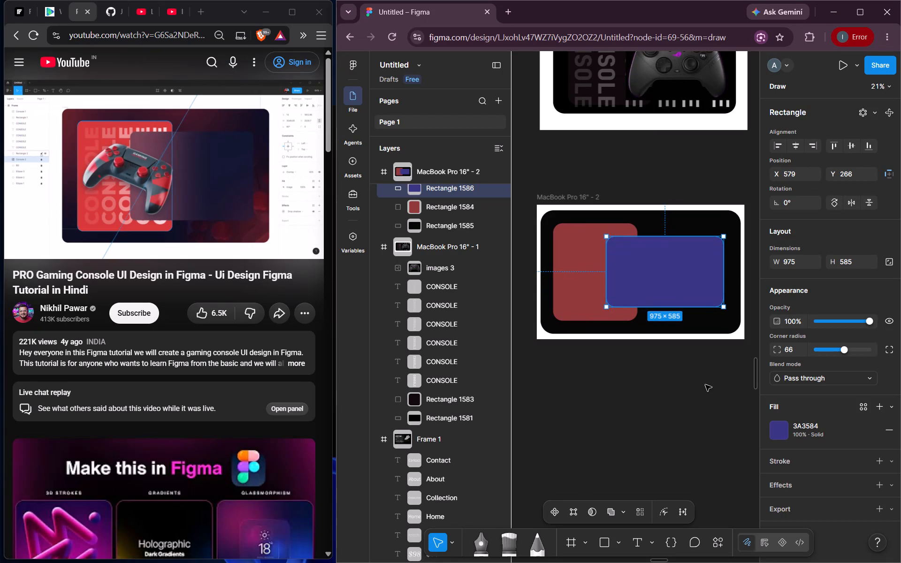
Lower the blue rectangle's opacity to 59%.
left_click(678, 274)
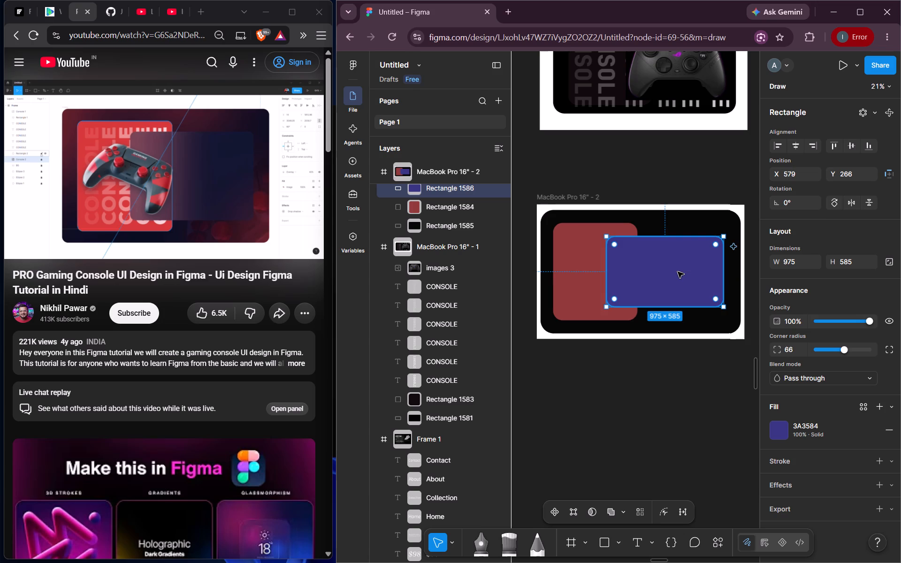
scroll(794, 427, "down", 1)
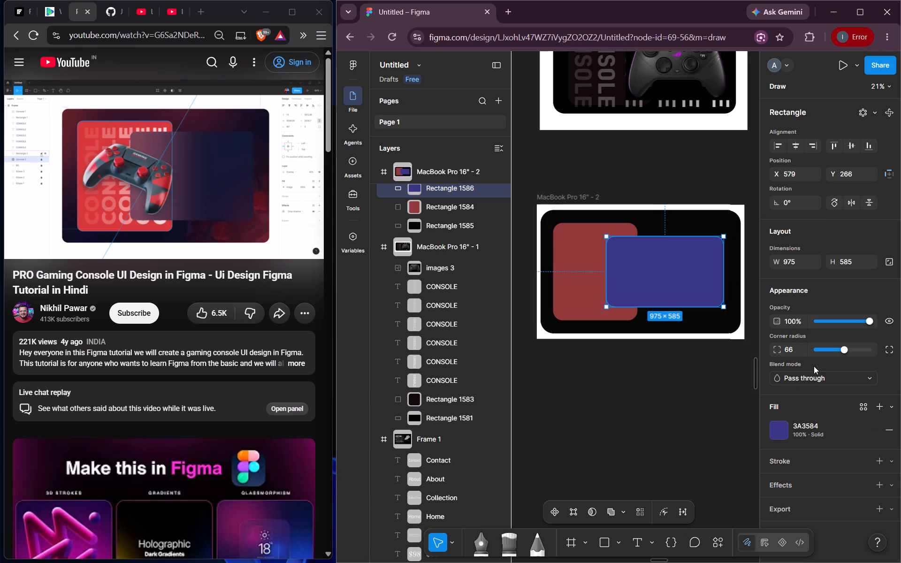
left_click(848, 324)
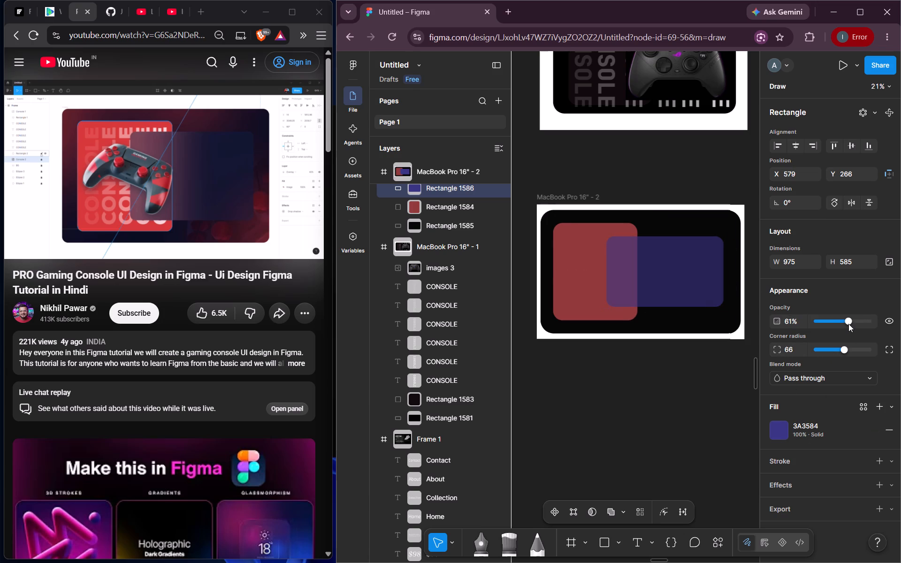
Add a uniform layer blur effect to the blue rectangle with a blur of 94.
left_click(801, 479)
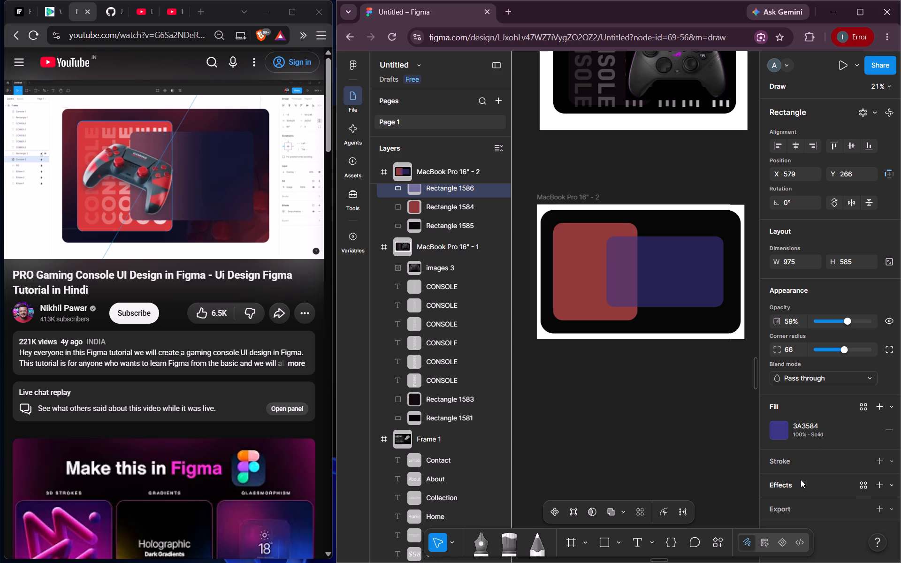
left_click(663, 371)
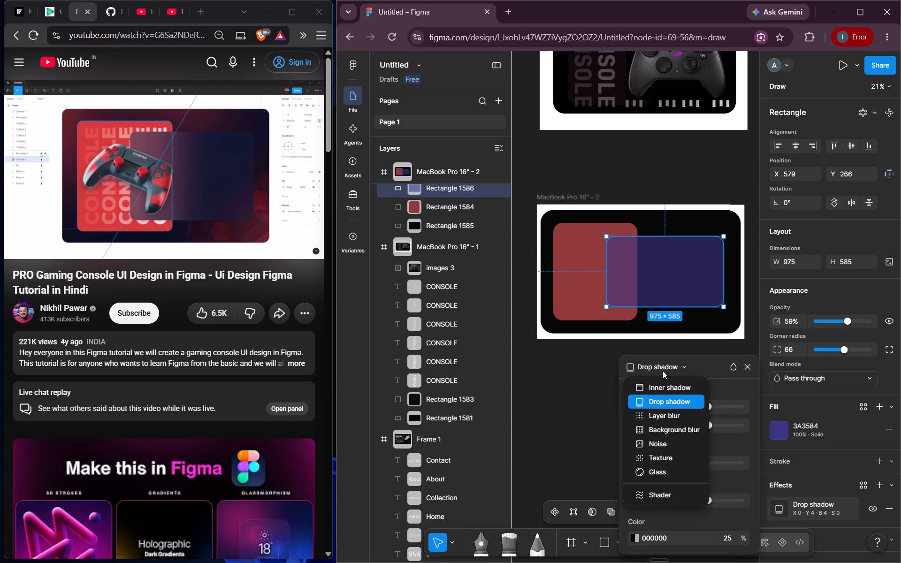
left_click(662, 415)
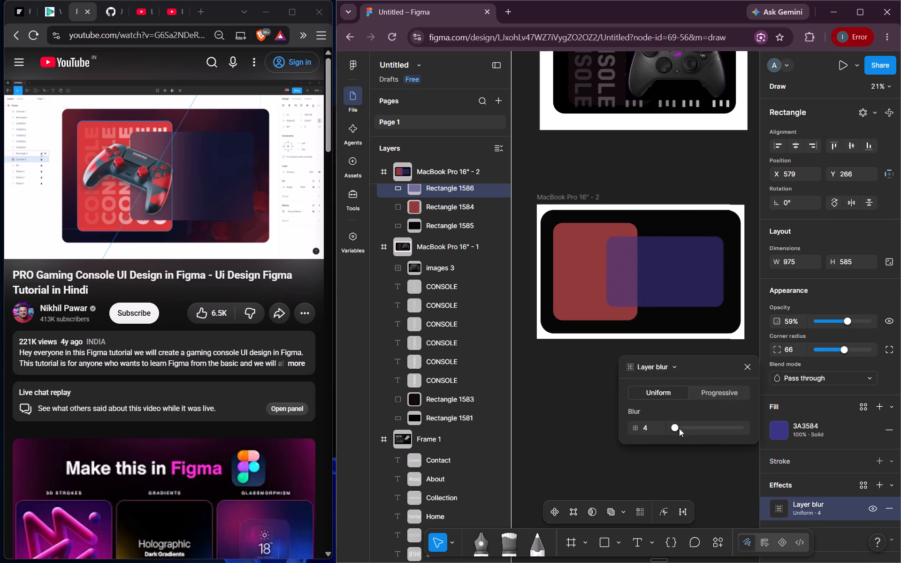
left_click_drag(678, 426, 689, 430)
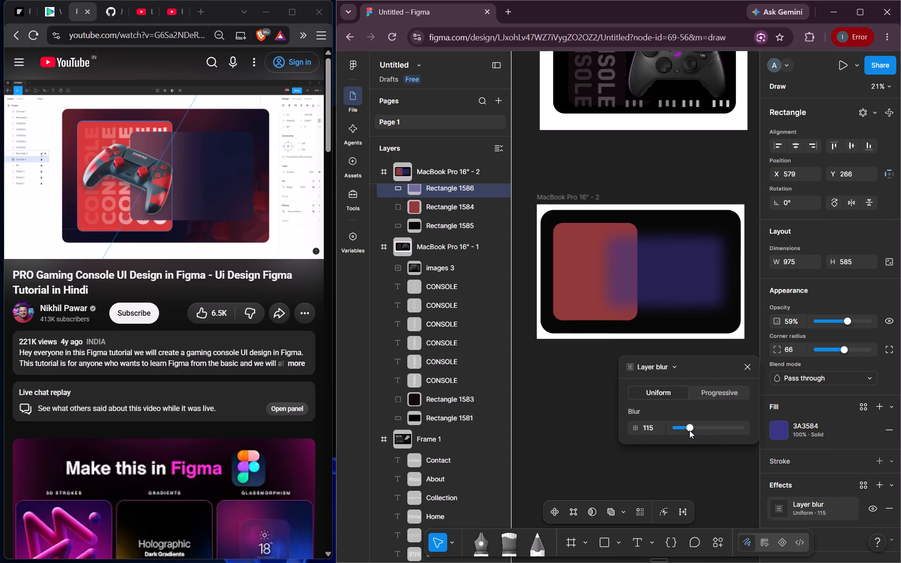
left_click_drag(689, 430, 687, 430)
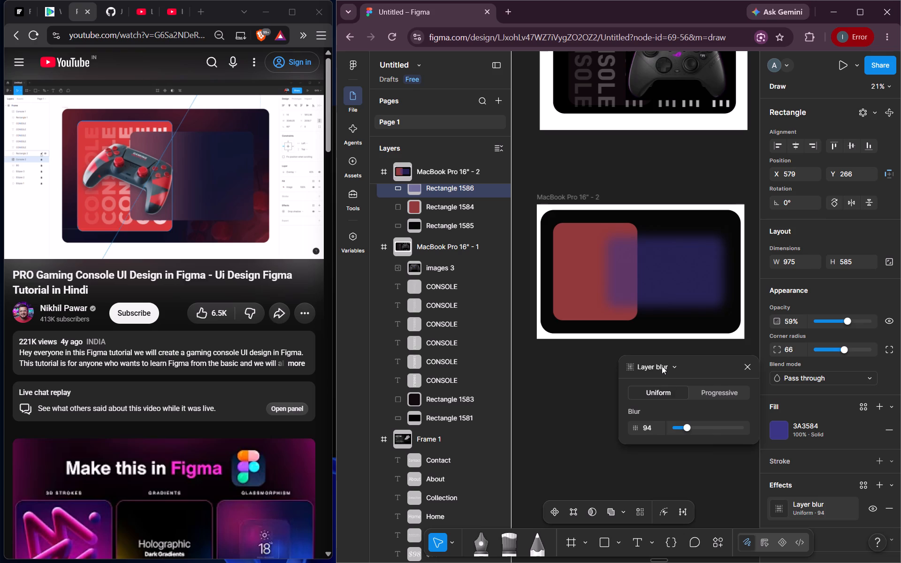
Change the blue rectangle's layer blur effect to Glass.
left_click(662, 366)
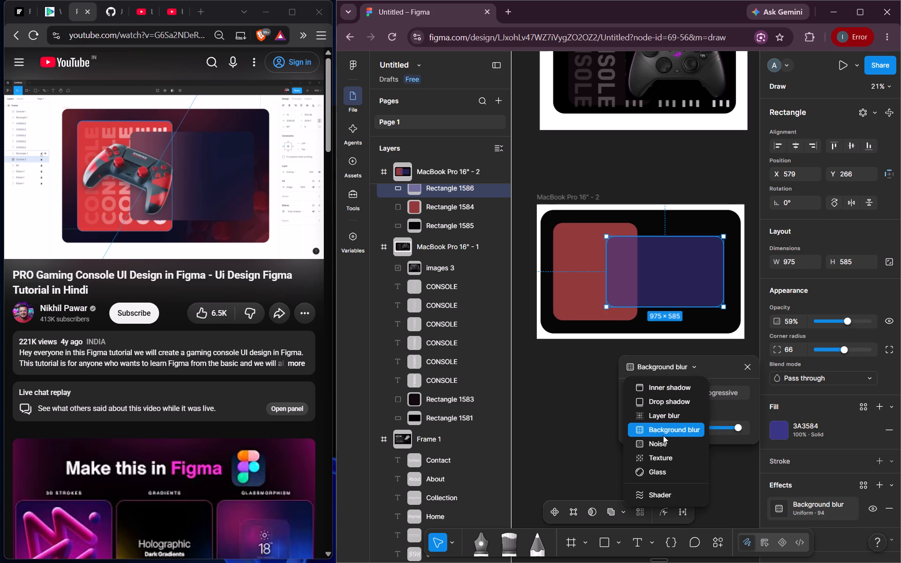
left_click(659, 470)
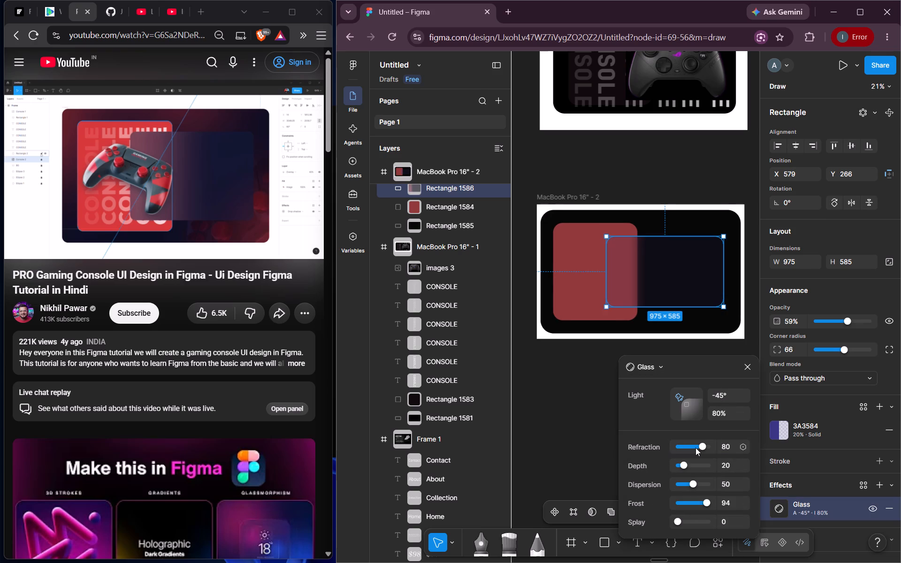
left_click(641, 368)
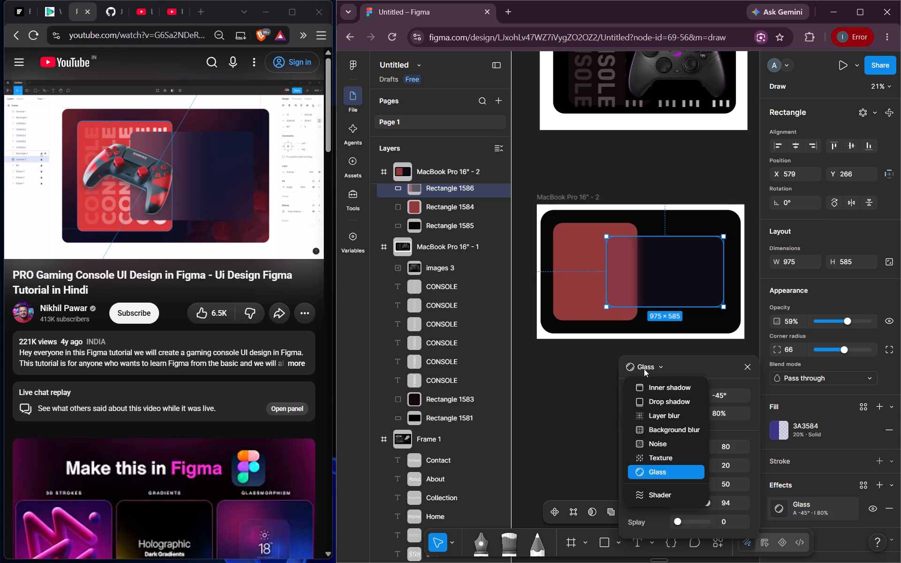
left_click(544, 441)
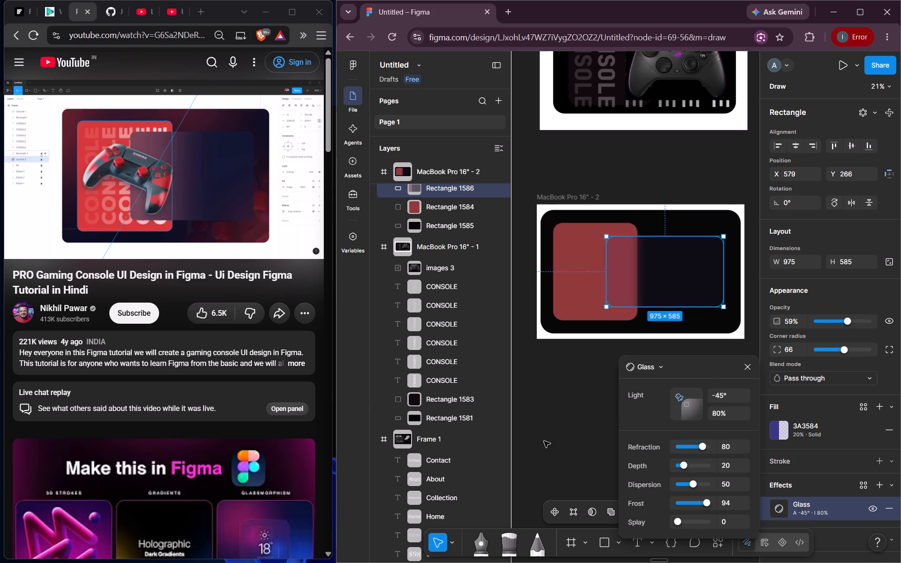
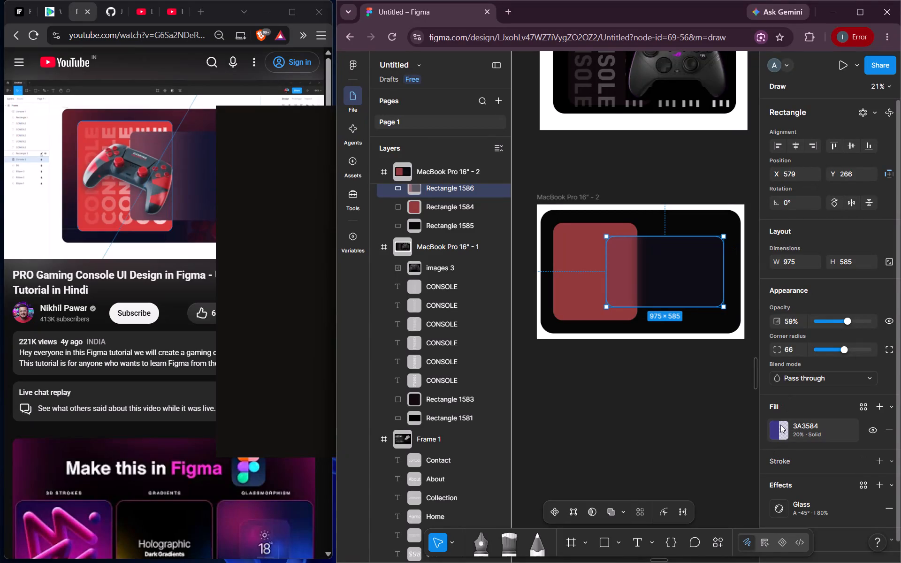
Change the blue rectangle's fill to the deeper blue 1A1375, keeping the 20% fill opacity.
left_click(780, 425)
left_click_drag(703, 354, 695, 340)
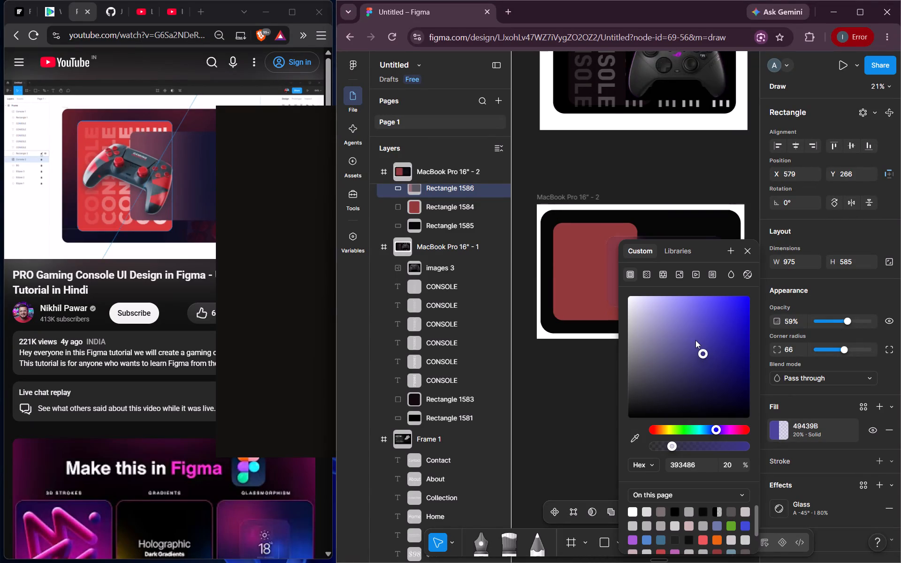
left_click_drag(695, 340, 713, 374)
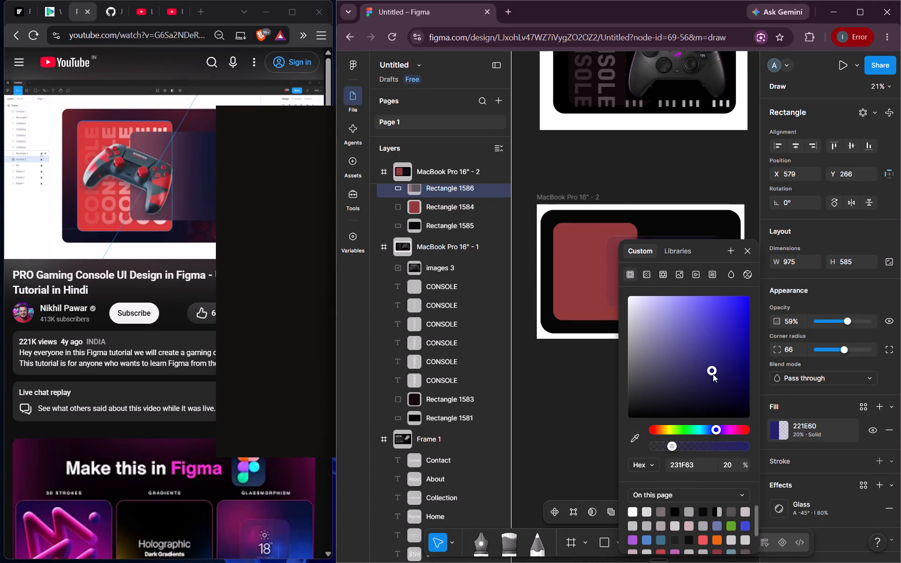
left_click_drag(713, 374, 725, 376)
left_click_drag(725, 376, 730, 362)
left_click(572, 382)
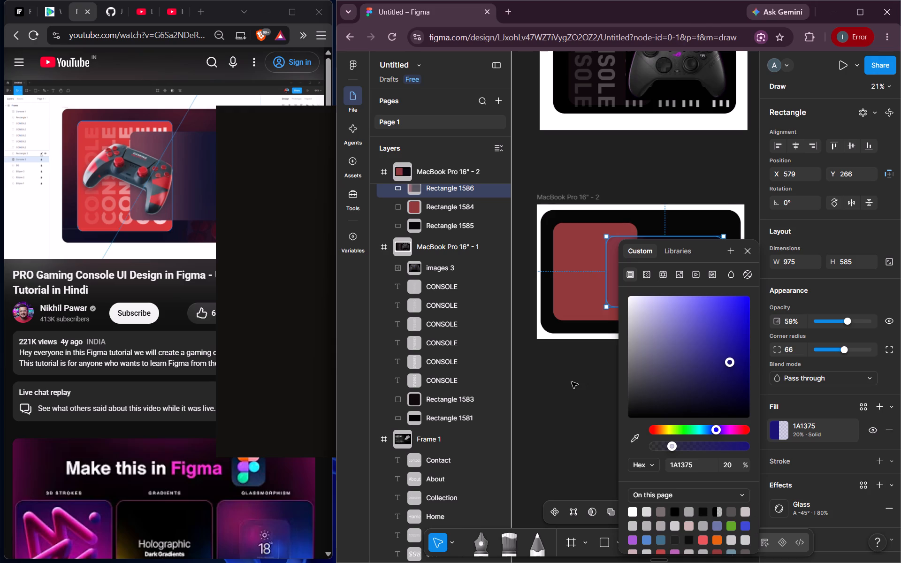
Replace the blue rectangle's Glass effect with a uniform background blur of 100.
left_click(636, 297)
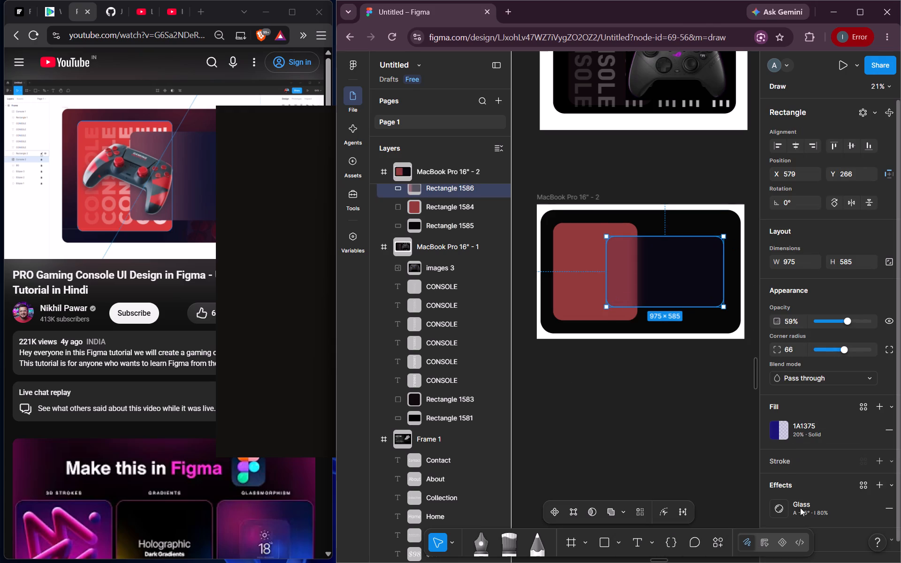
left_click(785, 498)
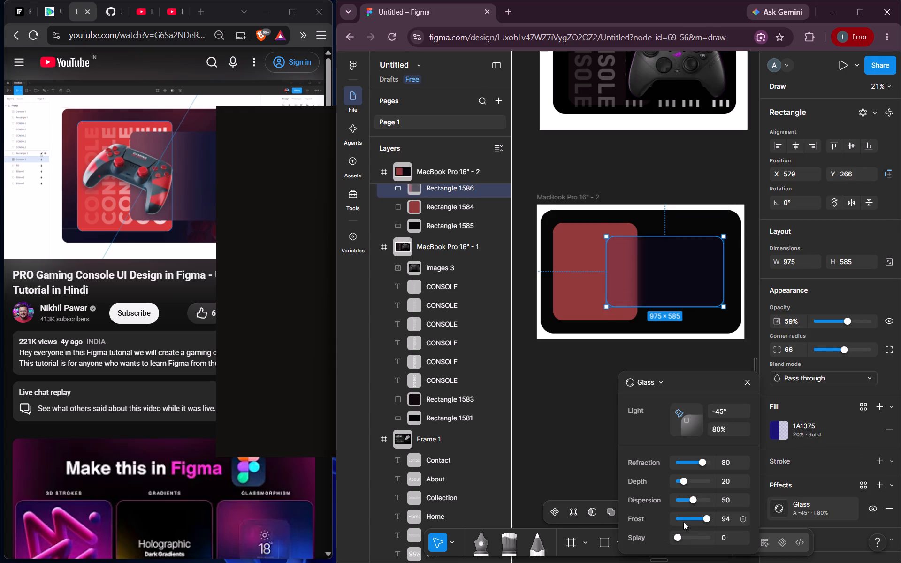
left_click(659, 381)
left_click(662, 447)
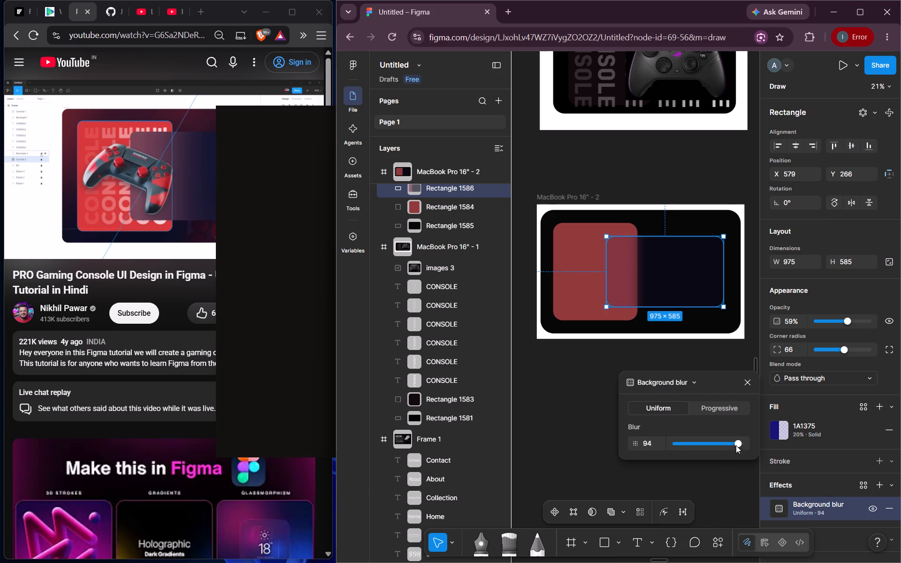
left_click_drag(736, 444, 748, 439)
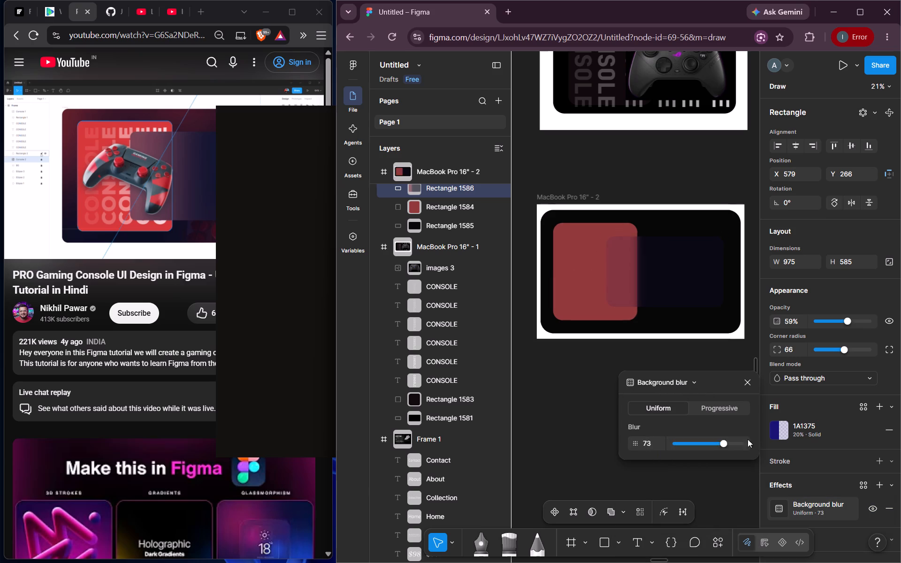
left_click_drag(748, 439, 792, 436)
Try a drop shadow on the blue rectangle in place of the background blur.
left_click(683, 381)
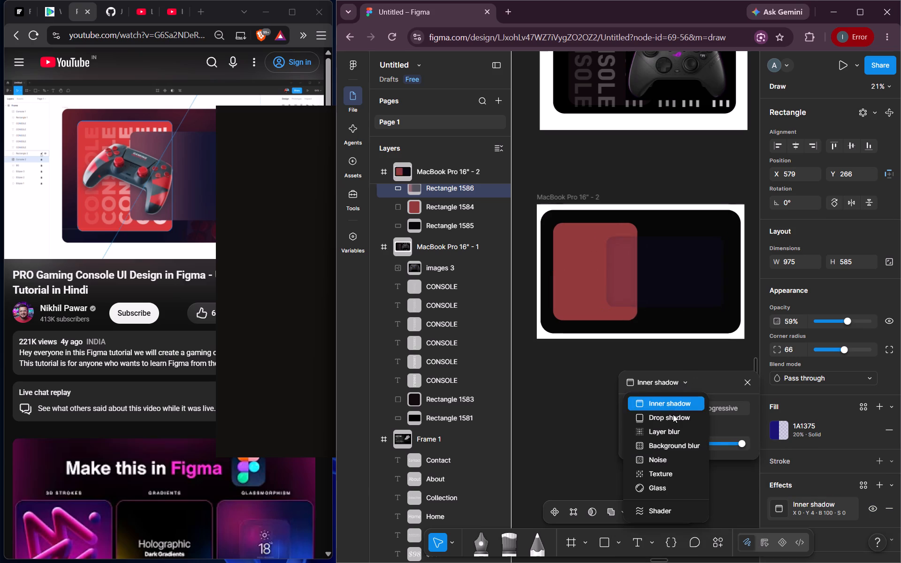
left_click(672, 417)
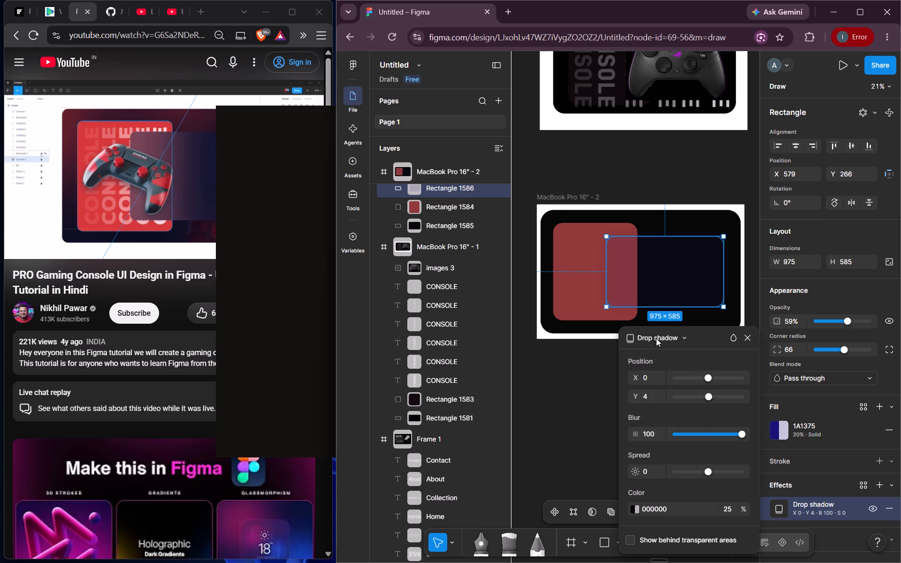
Switch the blue rectangle's effect back to uniform background blur, readjust the blur strength and deselect the rectangle.
left_click(656, 338)
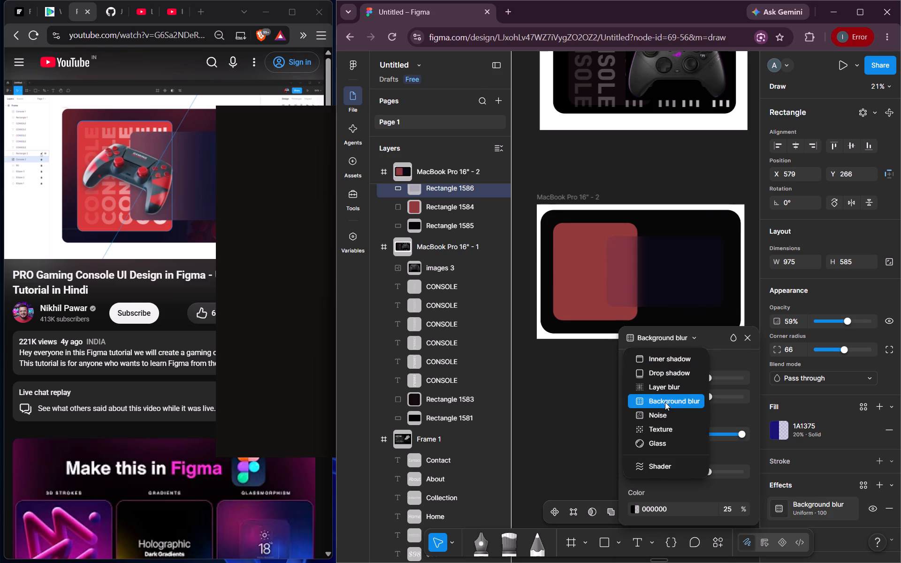
left_click(665, 402)
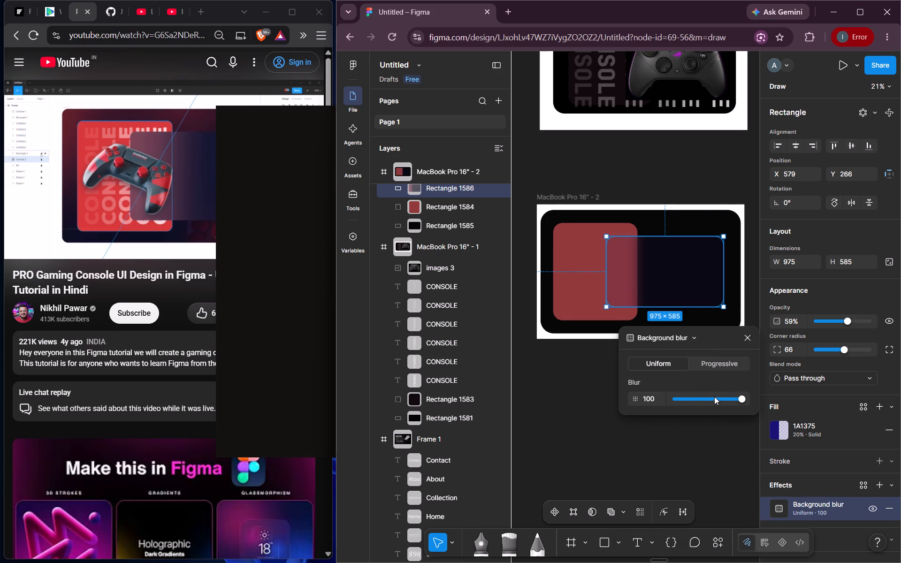
left_click_drag(714, 397, 726, 399)
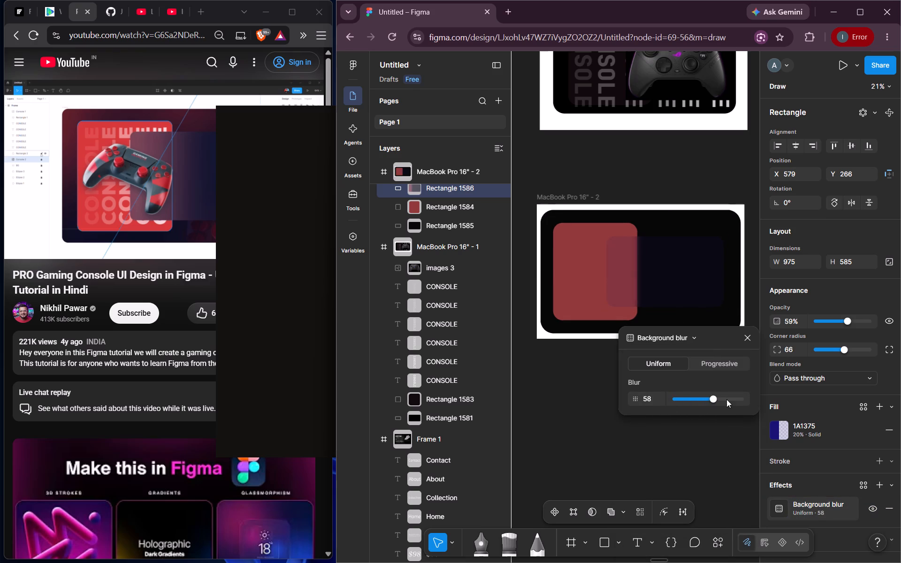
left_click_drag(726, 399, 756, 395)
left_click(597, 487)
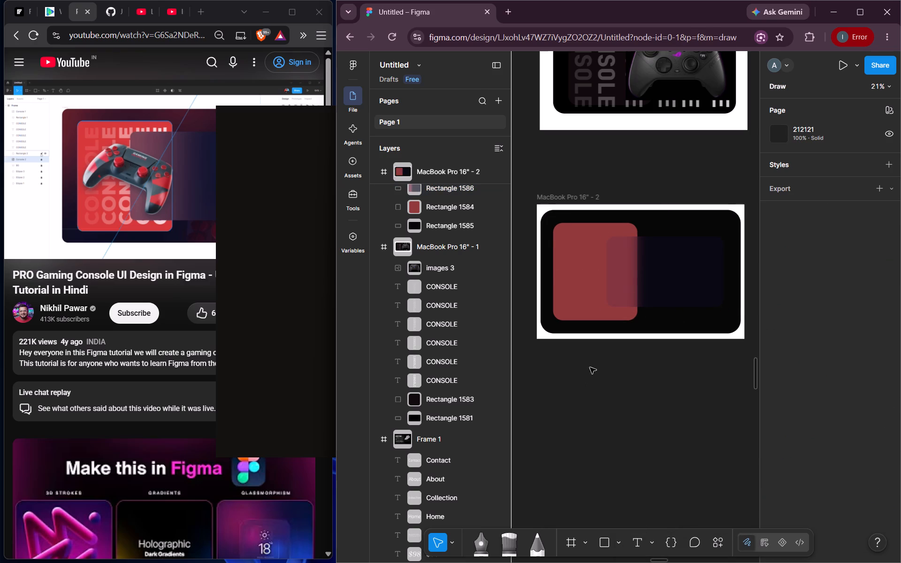
left_click(648, 268)
left_click(595, 394)
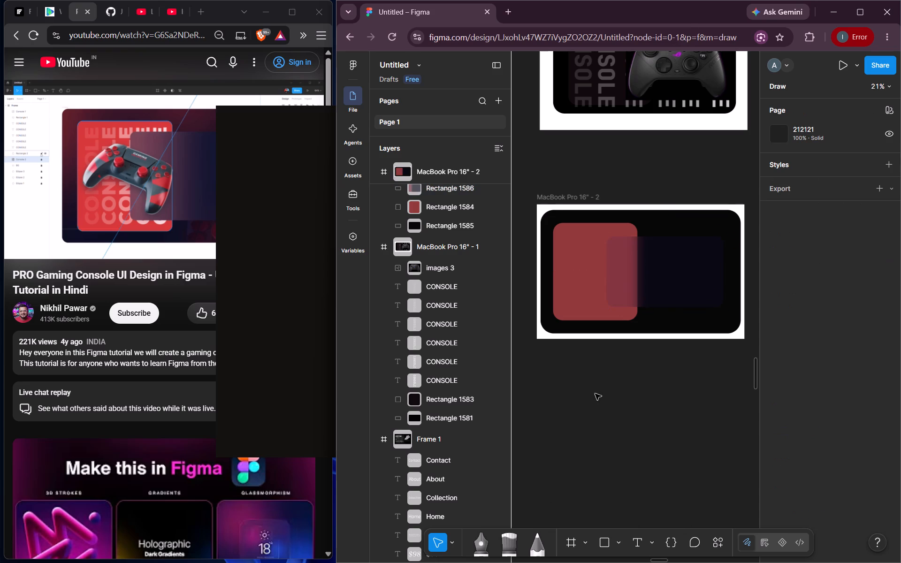
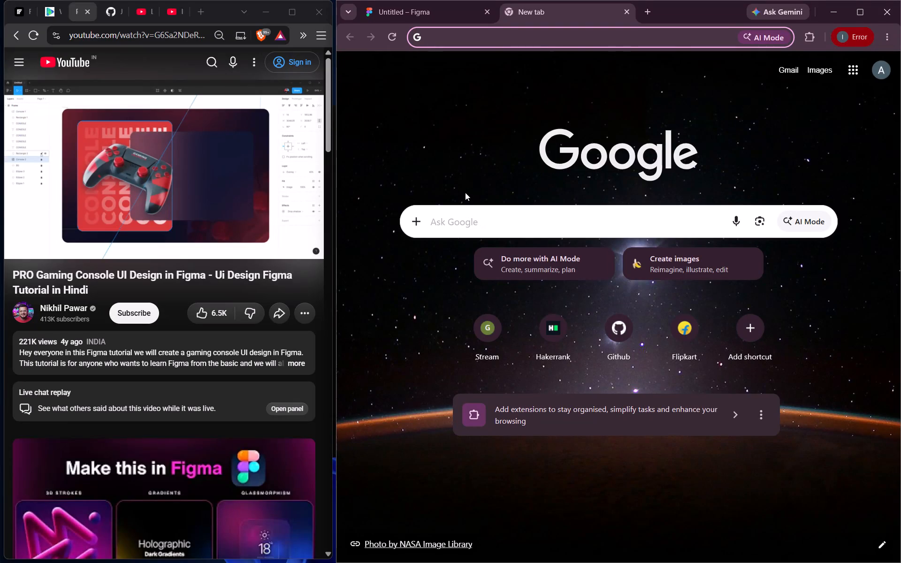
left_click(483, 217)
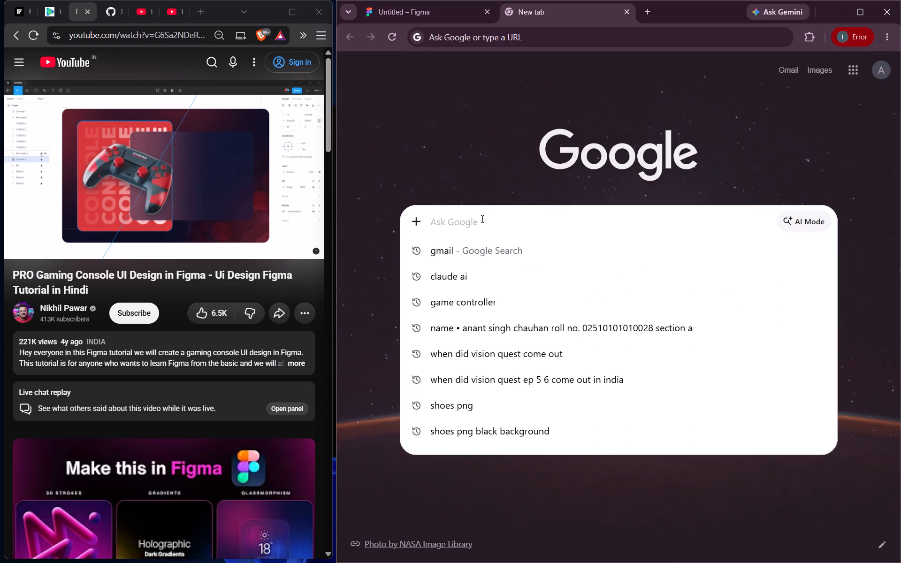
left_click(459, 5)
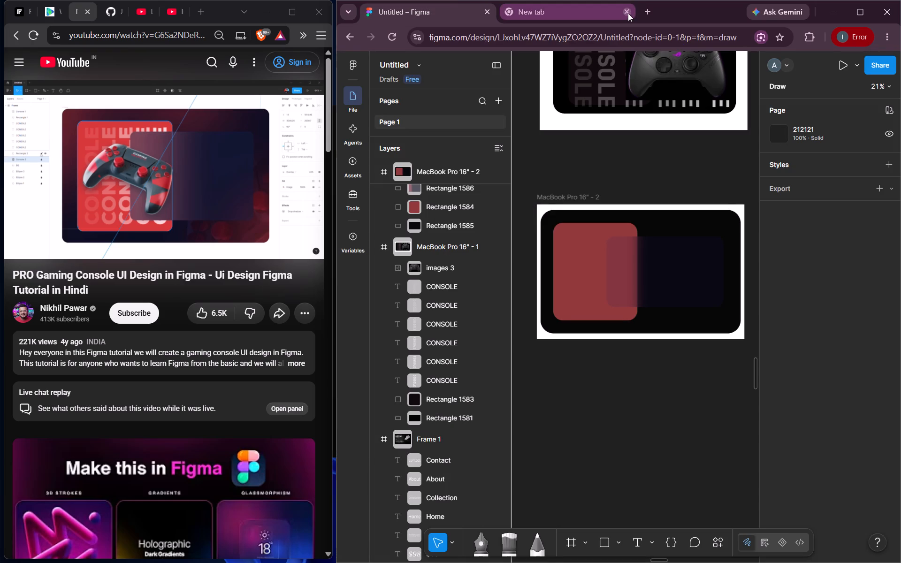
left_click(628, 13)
Move the faint outermost CONSOLE text from the MacBook Pro 16" - 1 frame onto the second frame's red card, at about X 205, Y 155.
scroll(634, 303, "left", 1)
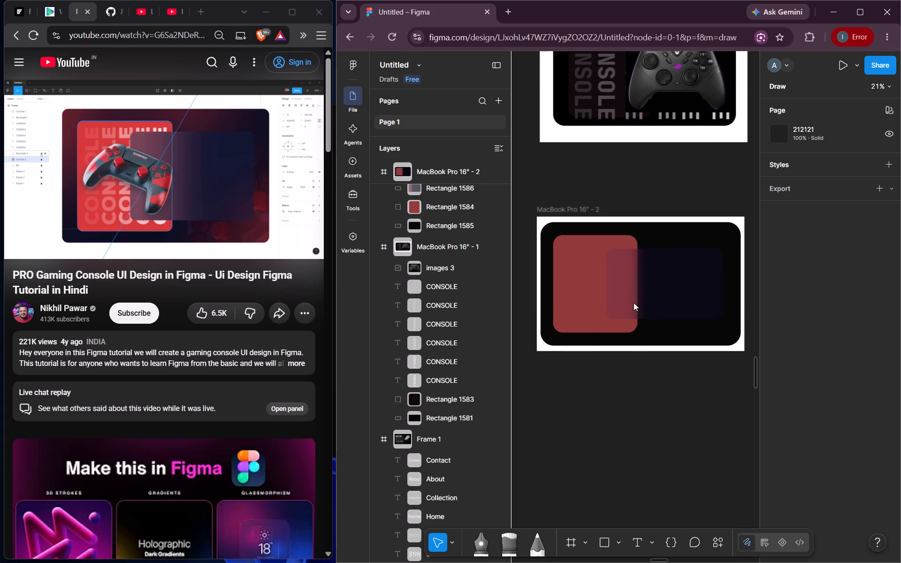
scroll(634, 303, "up", 1)
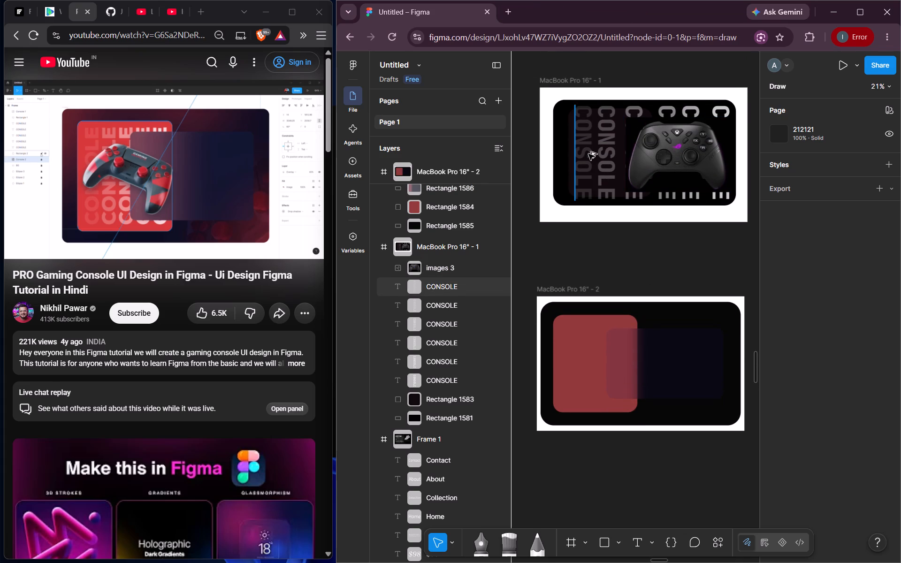
left_click_drag(588, 154, 591, 347, "alt")
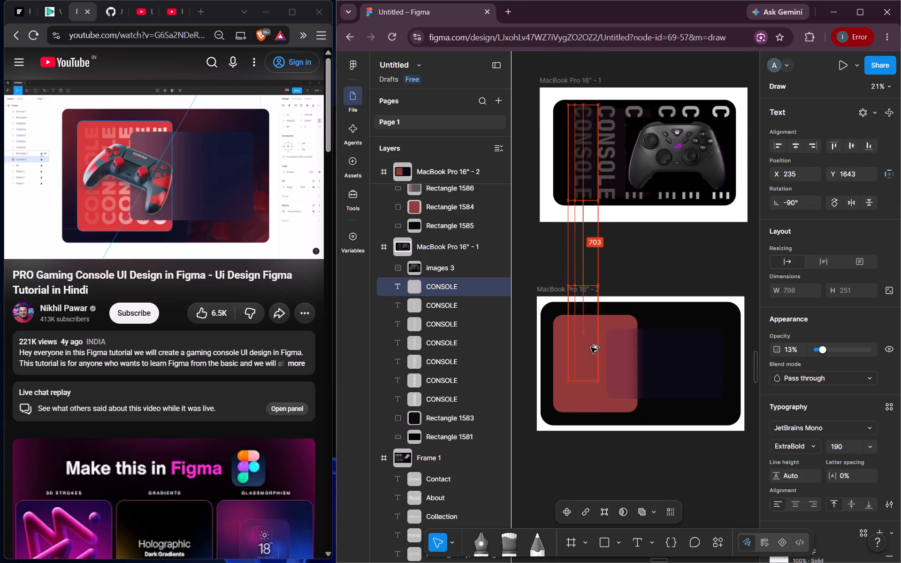
left_click_drag(591, 347, 583, 365, "alt")
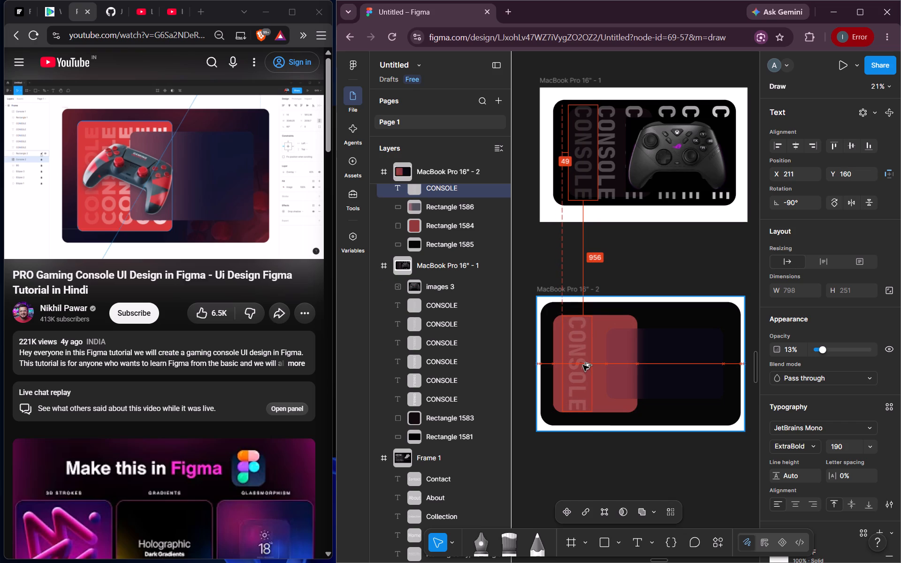
left_click_drag(583, 365, 582, 364, "alt")
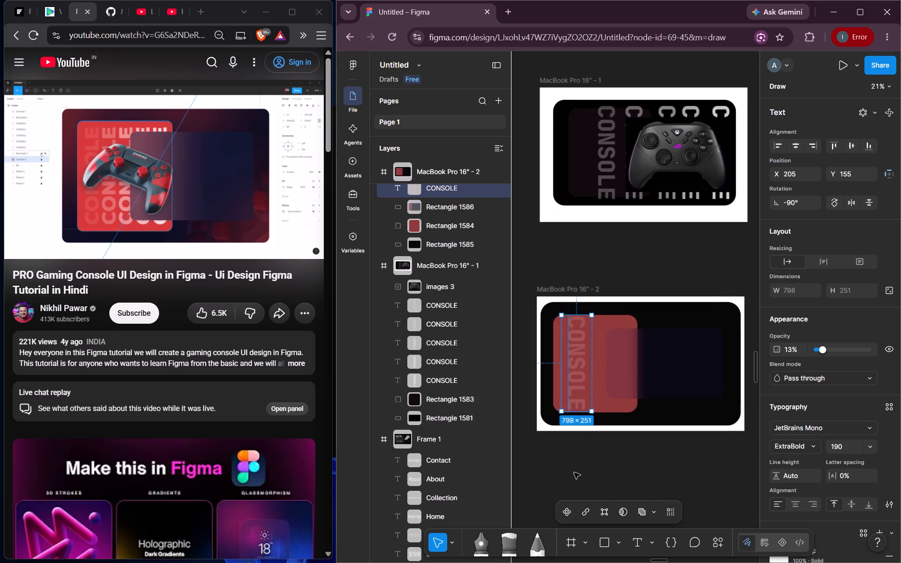
left_click(574, 472)
Duplicate the CONSOLE text on the red card and place the copy beside it at about X 430, Y 154.
left_click(580, 367)
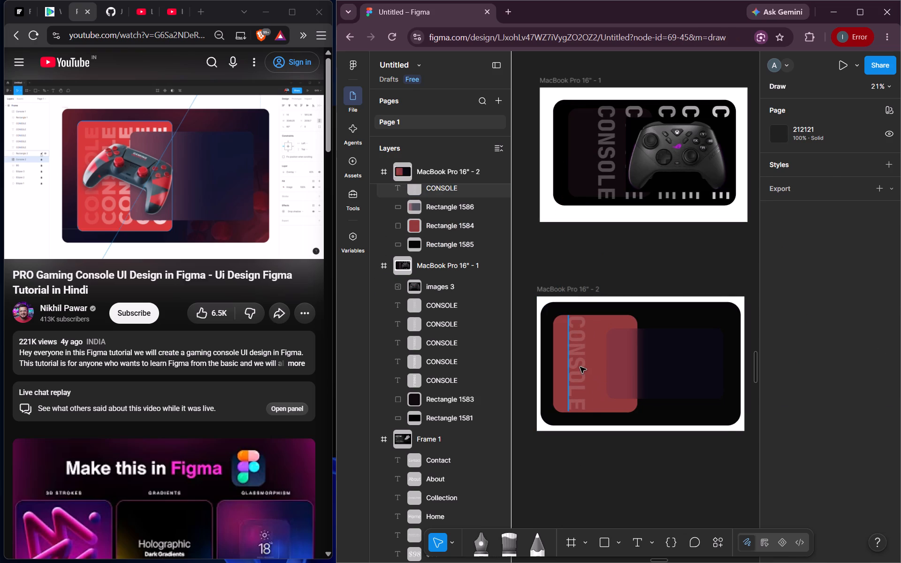
left_click_drag(580, 367, 595, 367, "alt")
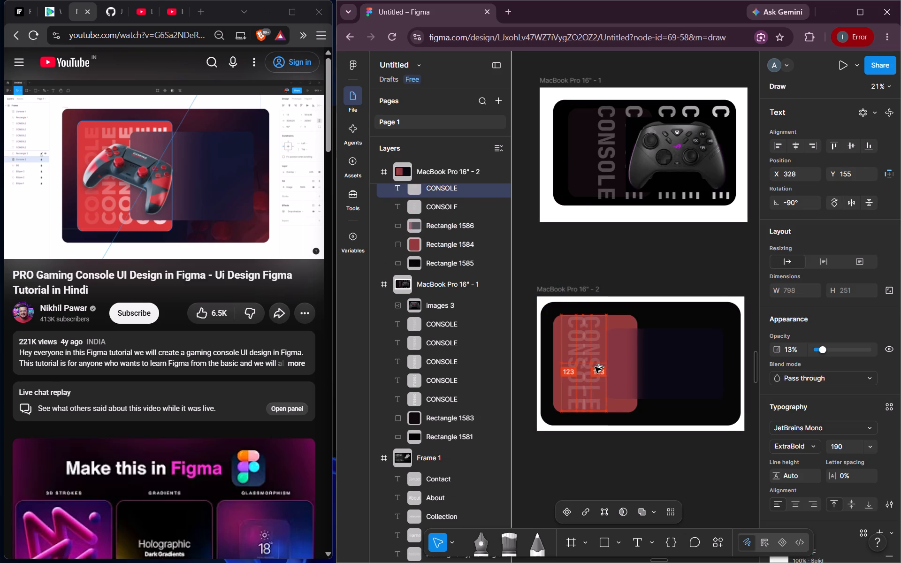
left_click_drag(595, 367, 607, 366, "alt")
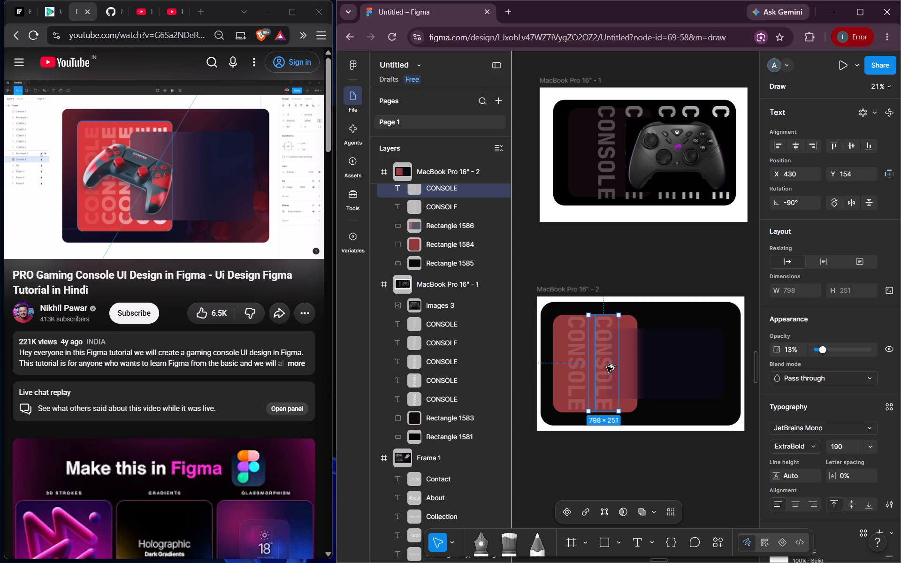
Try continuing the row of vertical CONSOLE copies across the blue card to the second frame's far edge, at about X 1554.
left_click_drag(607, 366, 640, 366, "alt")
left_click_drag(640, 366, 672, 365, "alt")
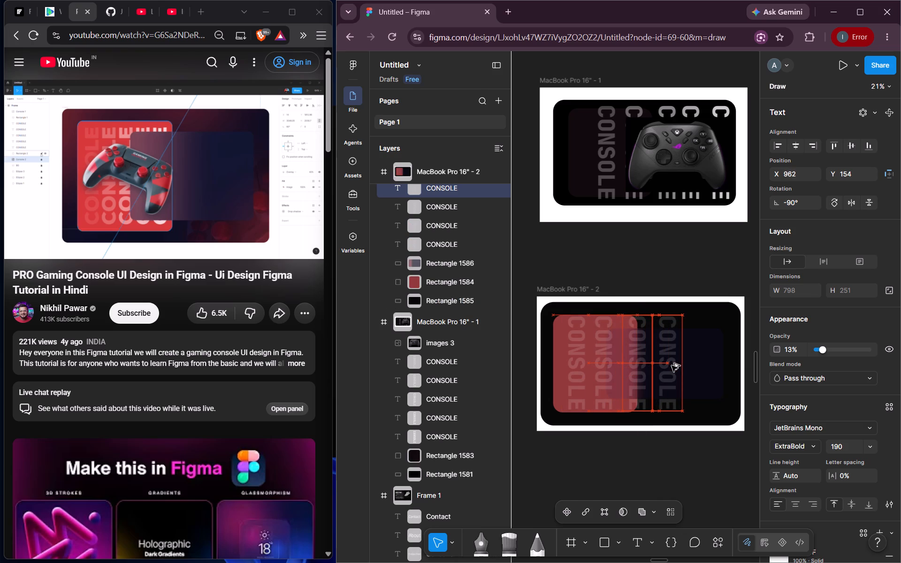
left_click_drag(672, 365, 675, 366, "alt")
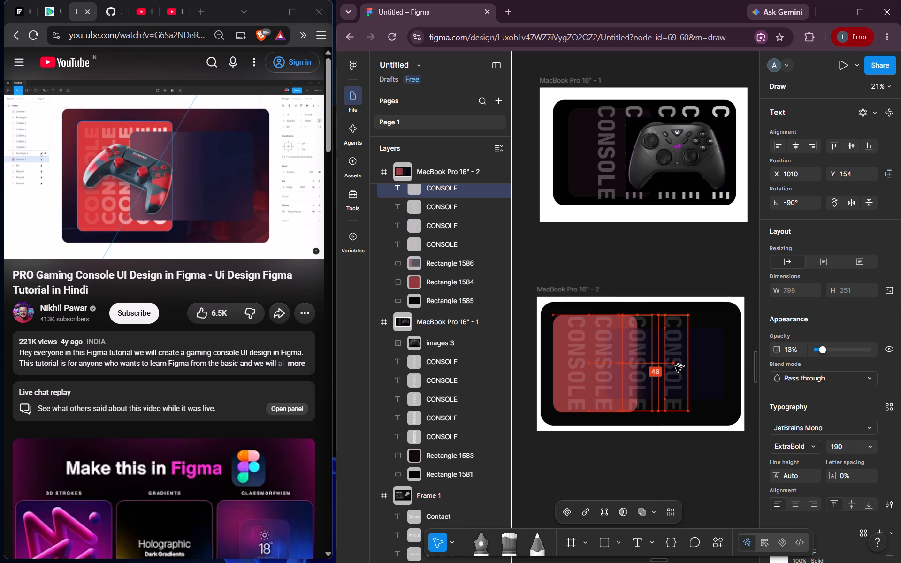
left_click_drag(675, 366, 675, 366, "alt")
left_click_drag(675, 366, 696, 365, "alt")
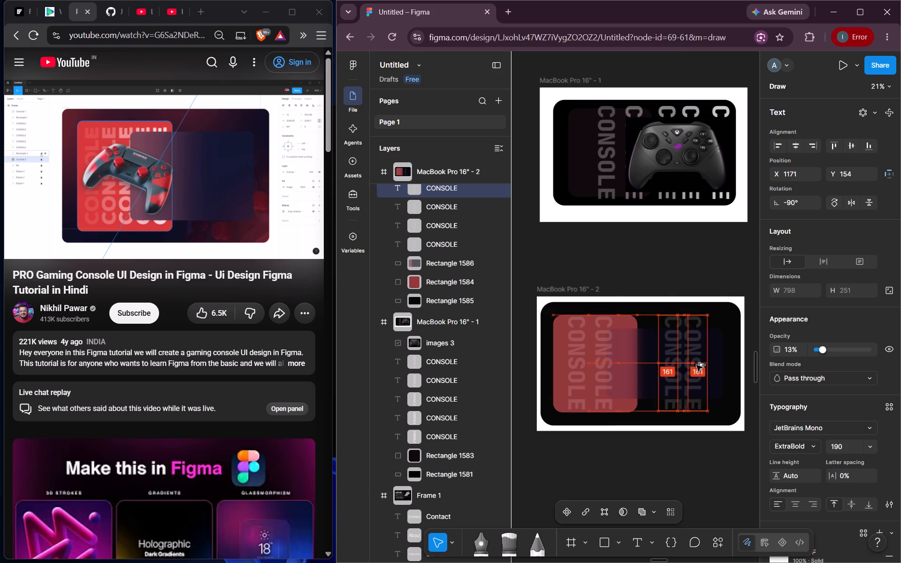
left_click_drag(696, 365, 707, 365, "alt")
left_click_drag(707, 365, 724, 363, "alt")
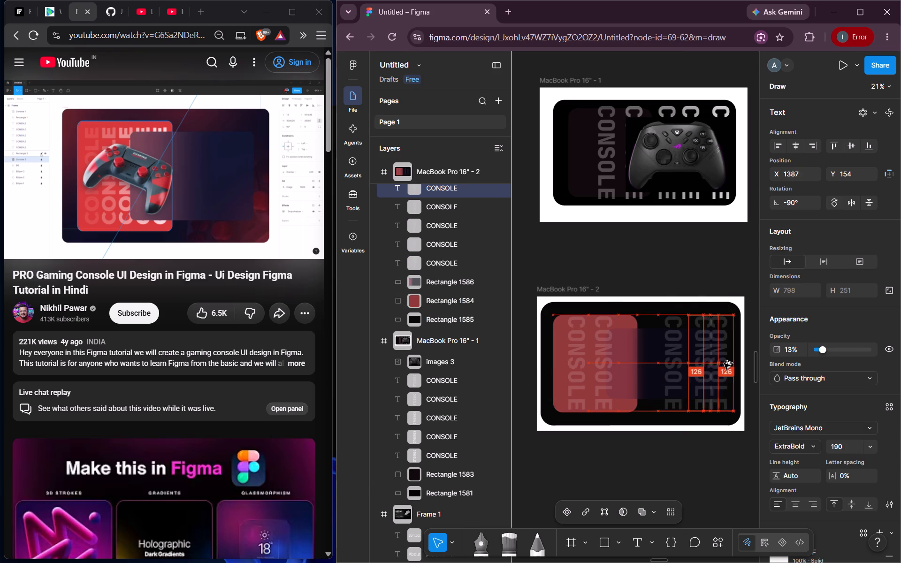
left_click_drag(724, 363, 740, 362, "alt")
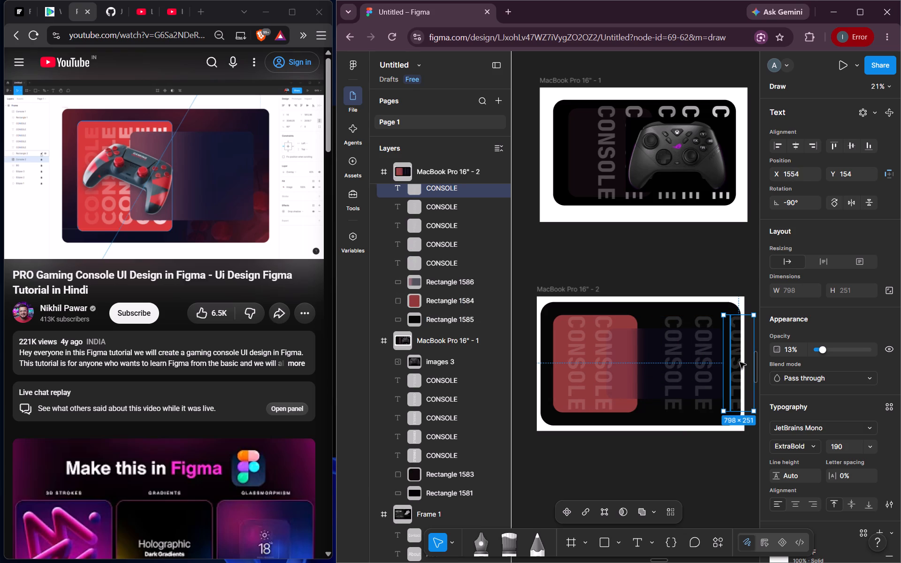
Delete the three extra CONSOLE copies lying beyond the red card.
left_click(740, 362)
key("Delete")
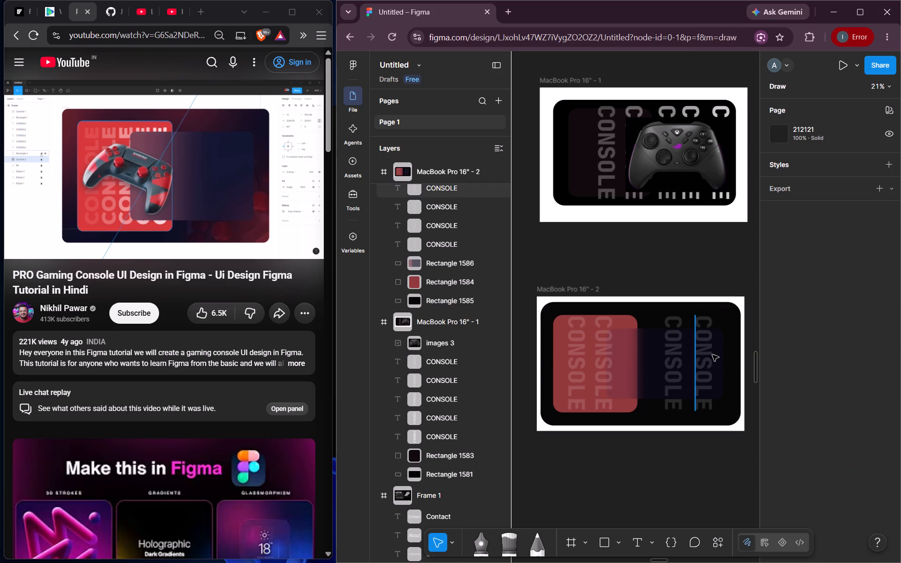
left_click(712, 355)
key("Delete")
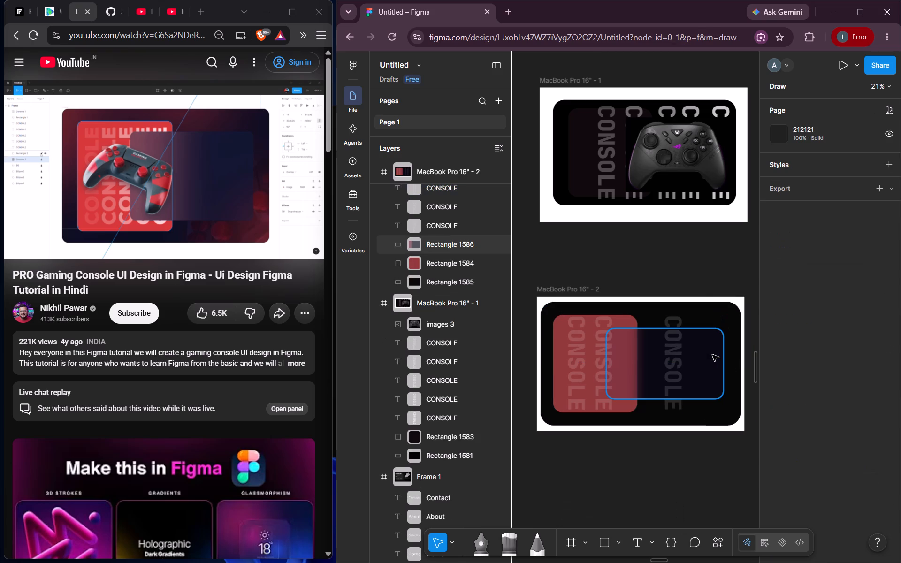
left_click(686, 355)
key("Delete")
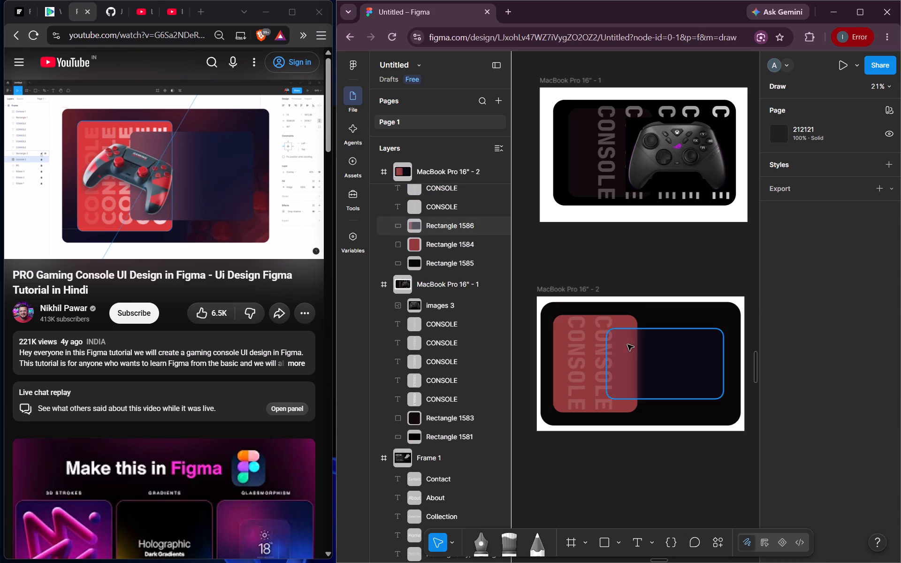
Duplicate the second CONSOLE text again as a third column at the red card's inner edge, at about X 738, Y 154.
left_click(610, 355)
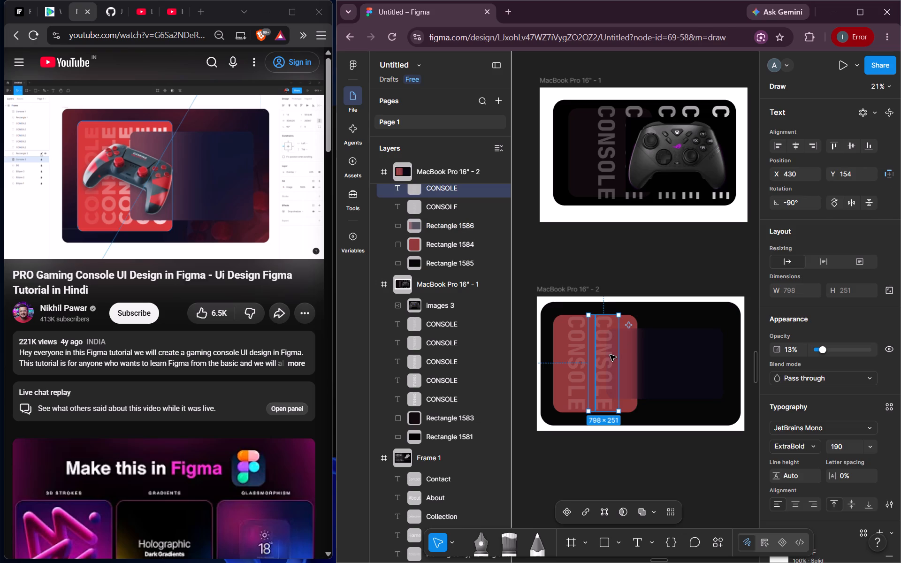
left_click_drag(610, 355, 646, 351, "alt")
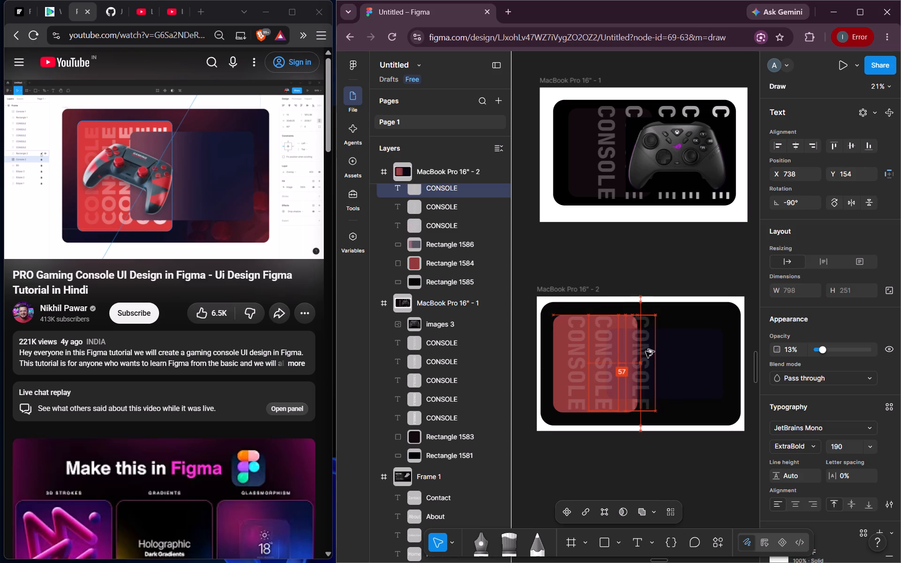
left_click_drag(646, 351, 646, 353, "alt")
left_click(615, 471)
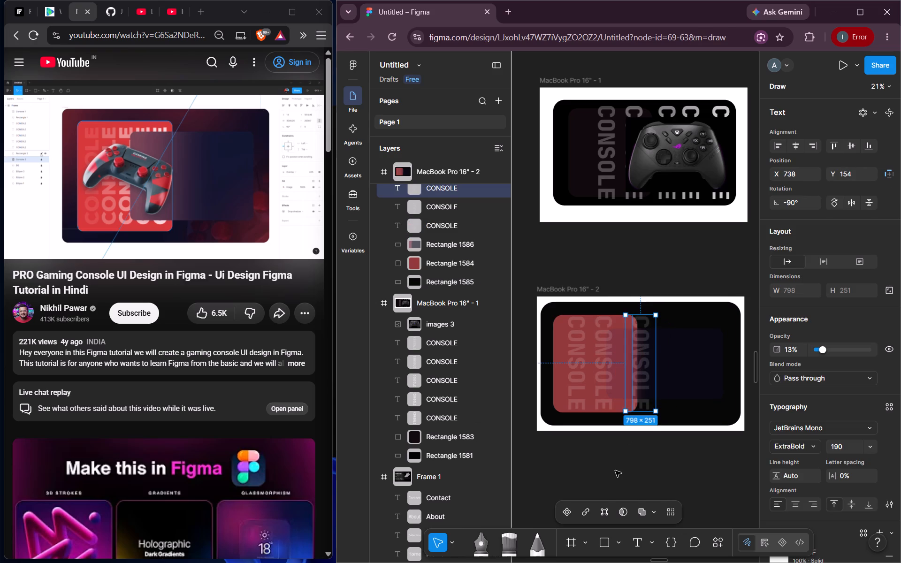
Space the three CONSOLE texts across the red card: first near its outer edge, second at about X 387, third at about X 638.
left_click_drag(578, 384, 571, 384)
left_click(603, 382)
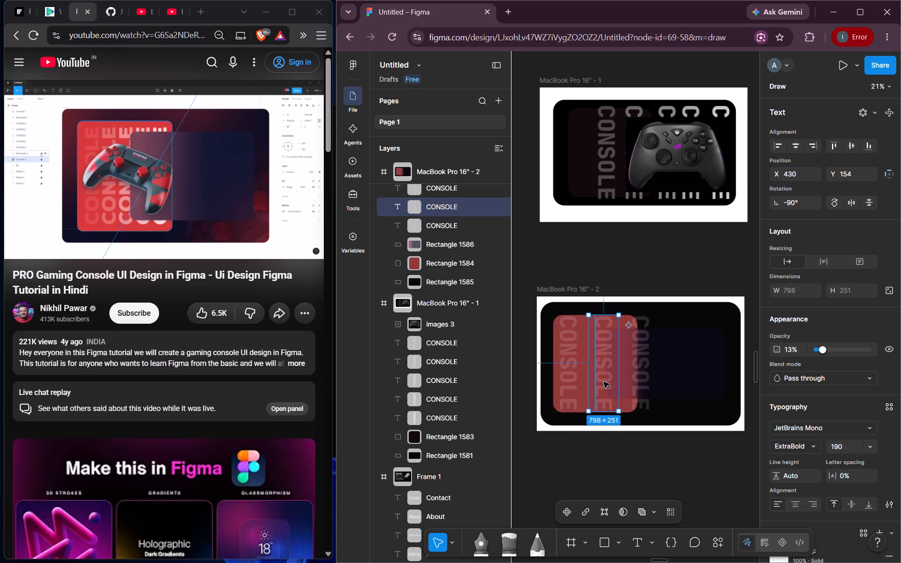
left_click_drag(603, 382, 599, 381)
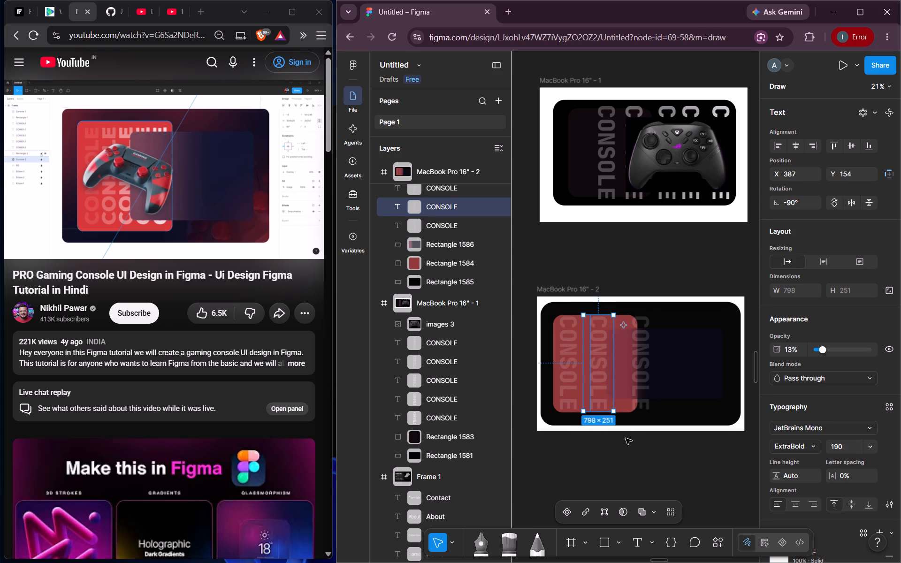
left_click(626, 438)
left_click_drag(646, 369, 634, 368)
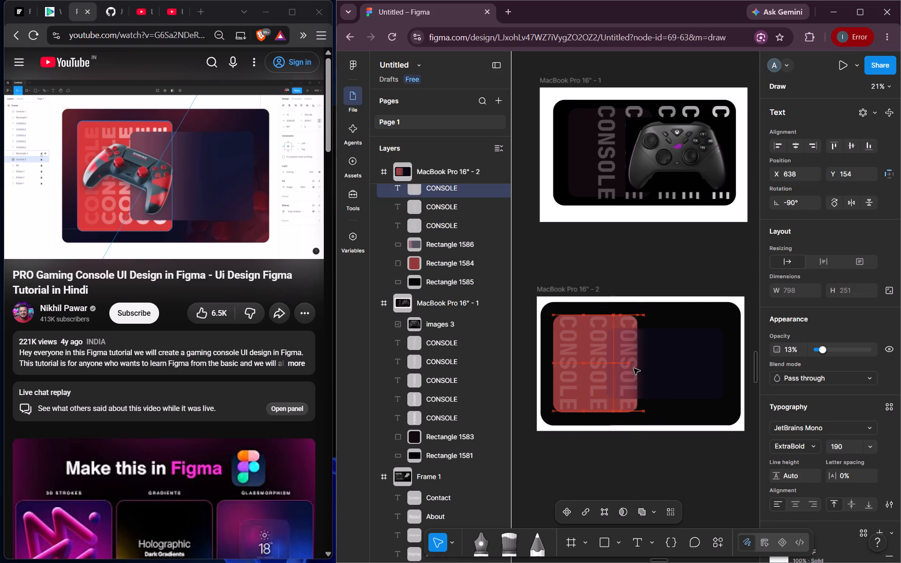
left_click_drag(634, 368, 634, 368)
left_click(613, 463)
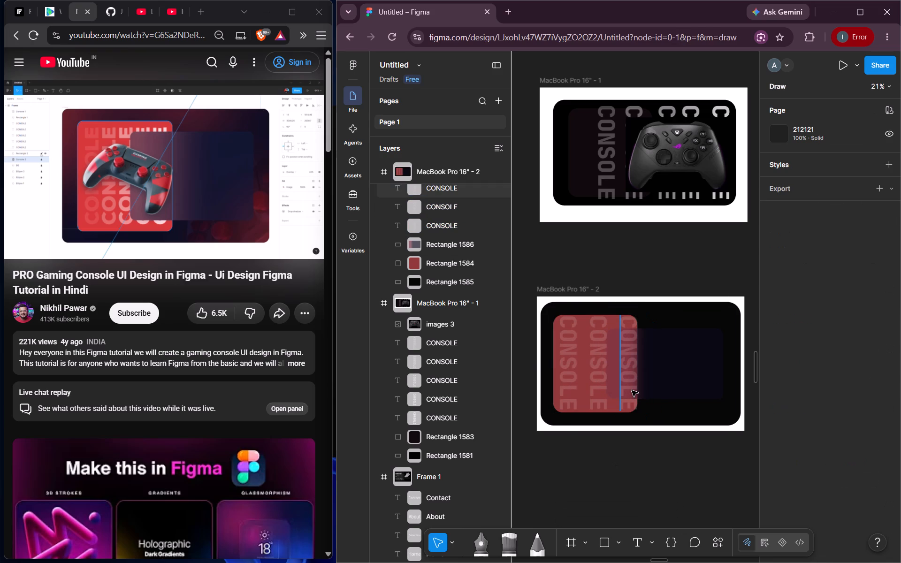
Grade the CONSOLE texts' opacity on the red card, setting the third to 38% and the middle one to 26%.
left_click(631, 390)
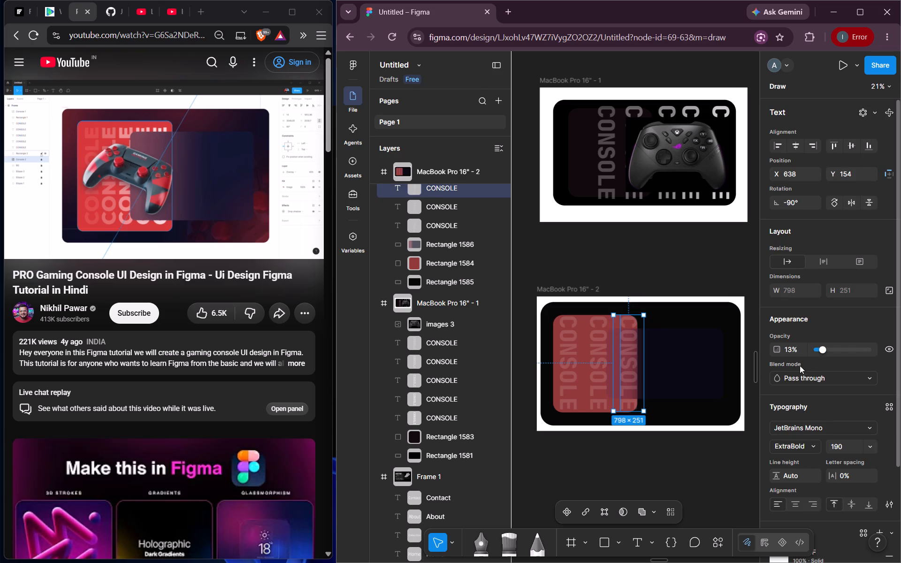
left_click_drag(824, 351, 837, 351)
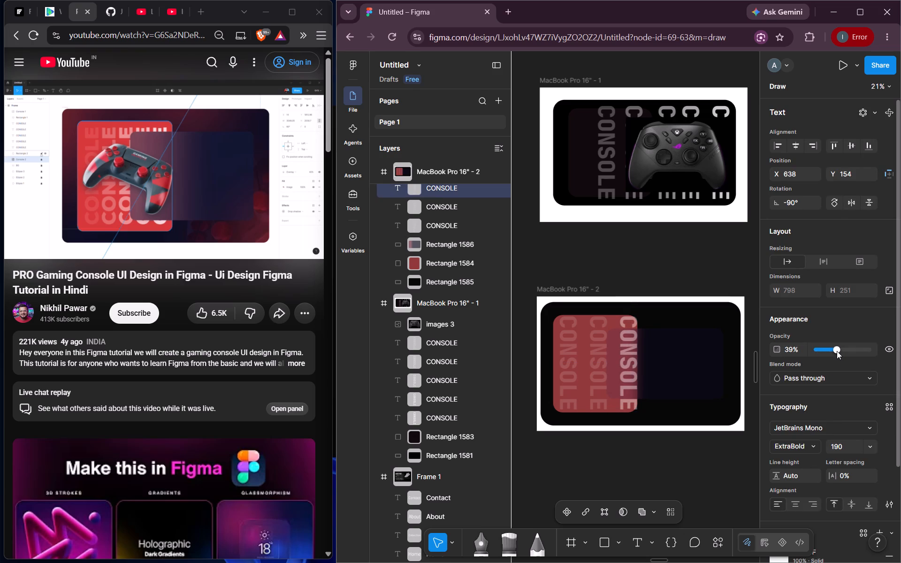
left_click_drag(837, 351, 836, 351)
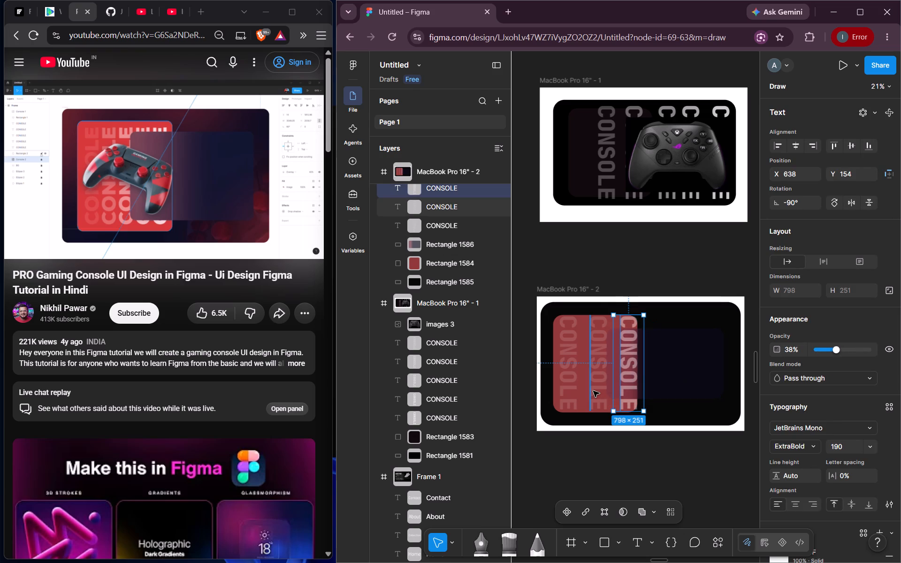
left_click(593, 391)
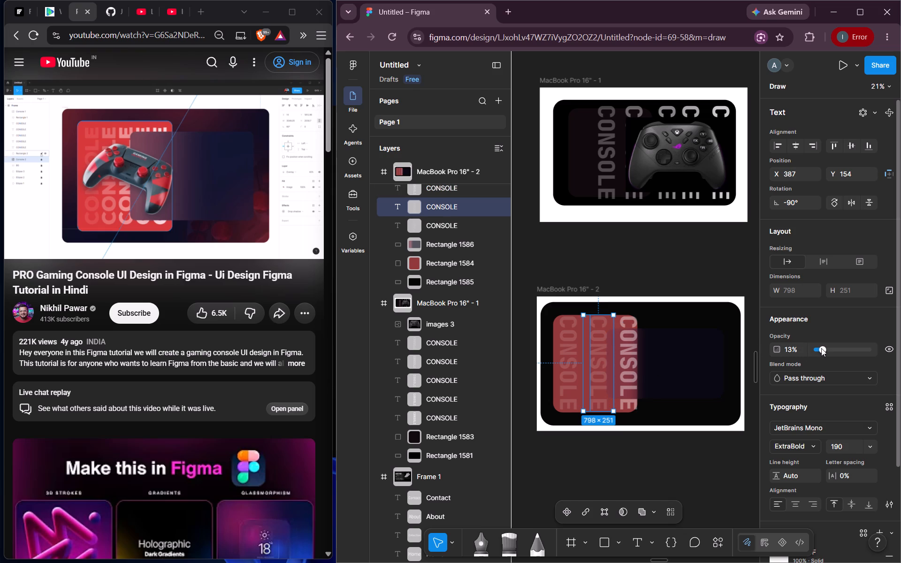
left_click_drag(823, 348, 832, 348)
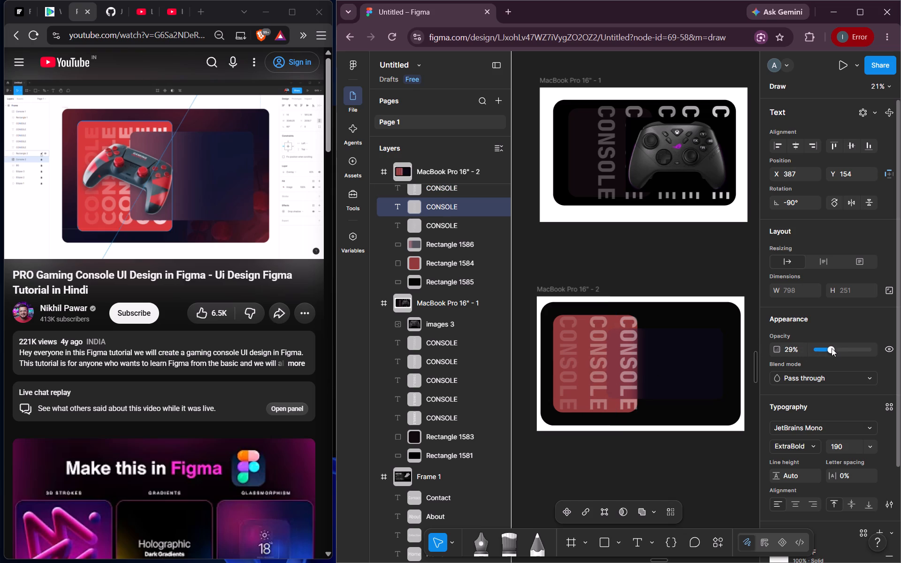
left_click_drag(832, 348, 830, 350)
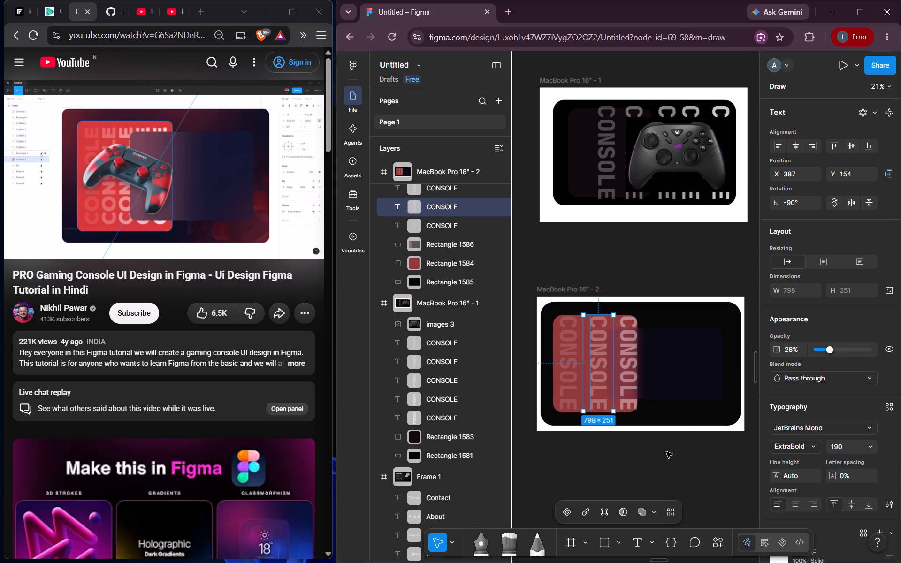
left_click(666, 452)
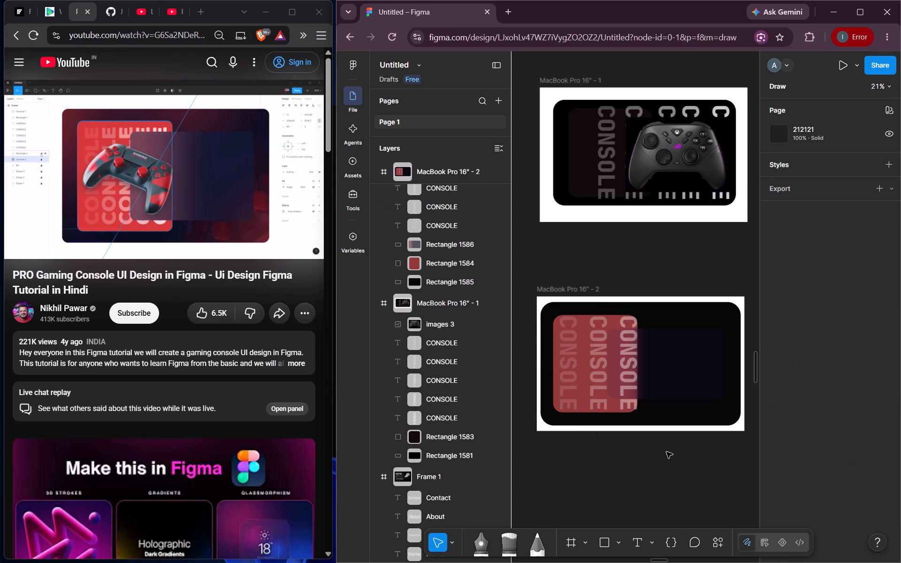
Search Google Images in a new browser tab for "game controller png".
left_click(508, 9)
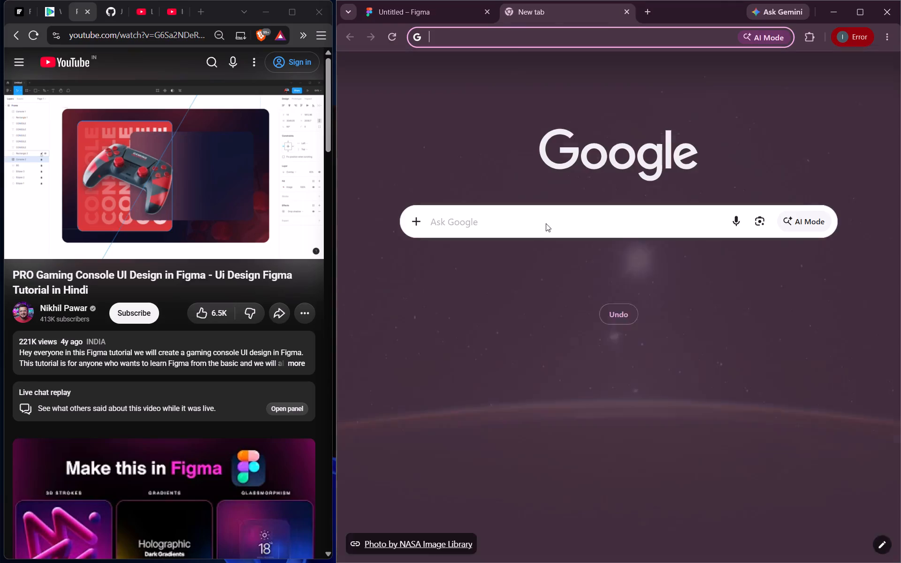
left_click(542, 228)
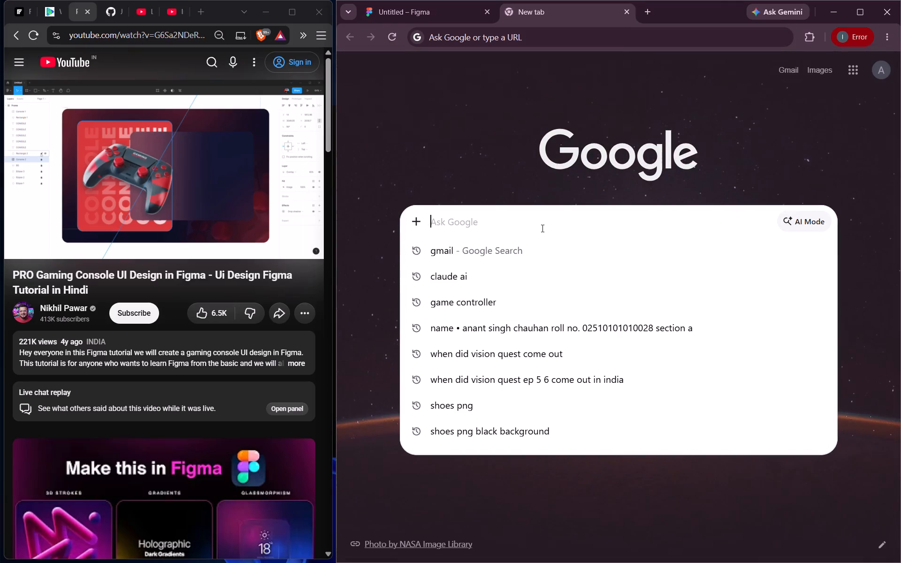
type("game")
key("space")
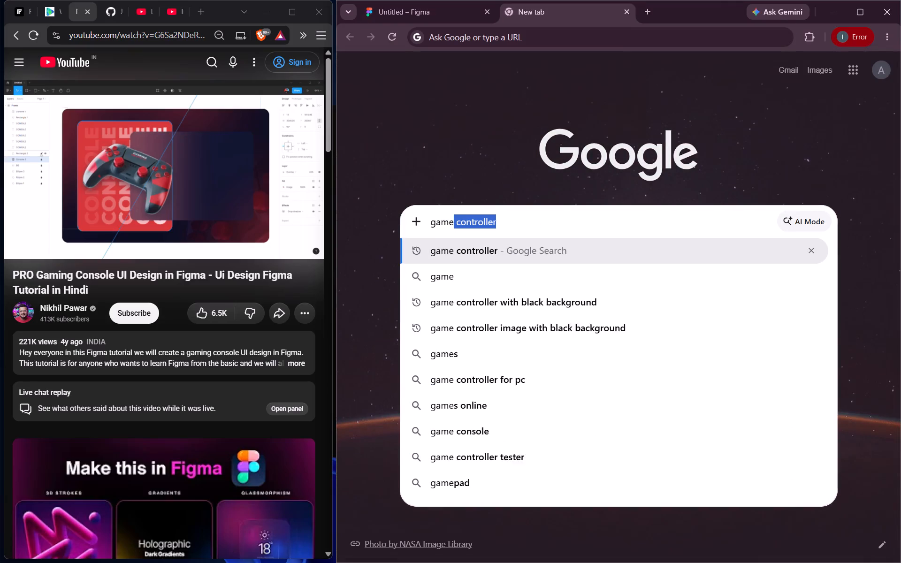
key("Right")
key("space")
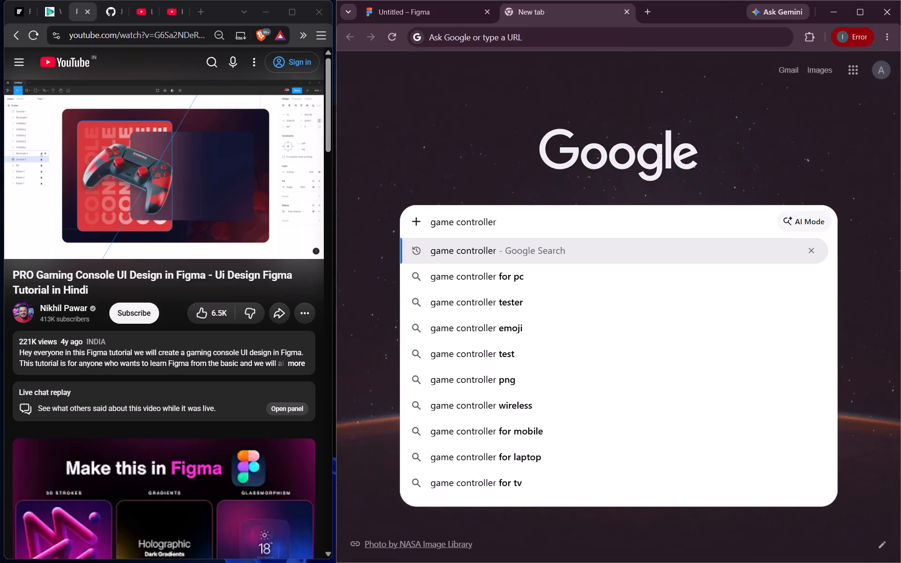
type("png")
key("Return")
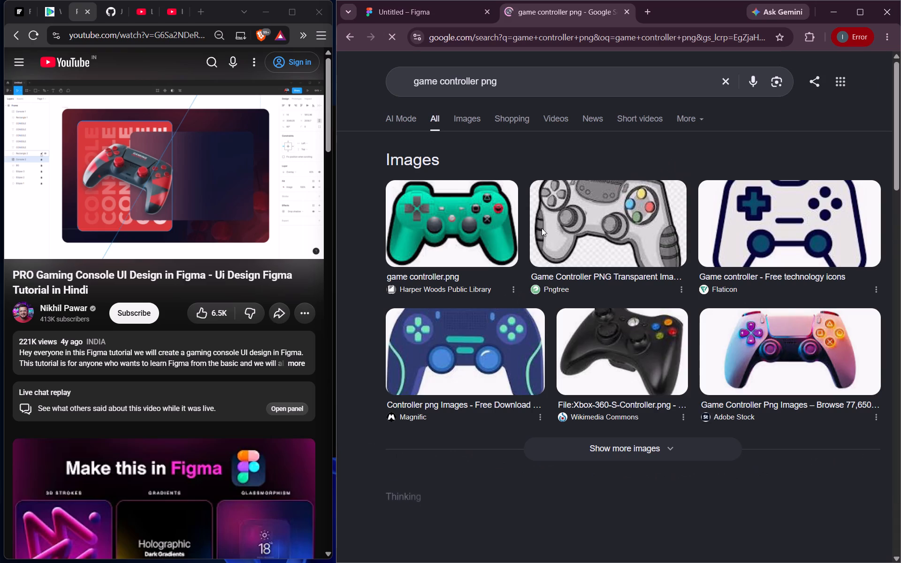
left_click(477, 115)
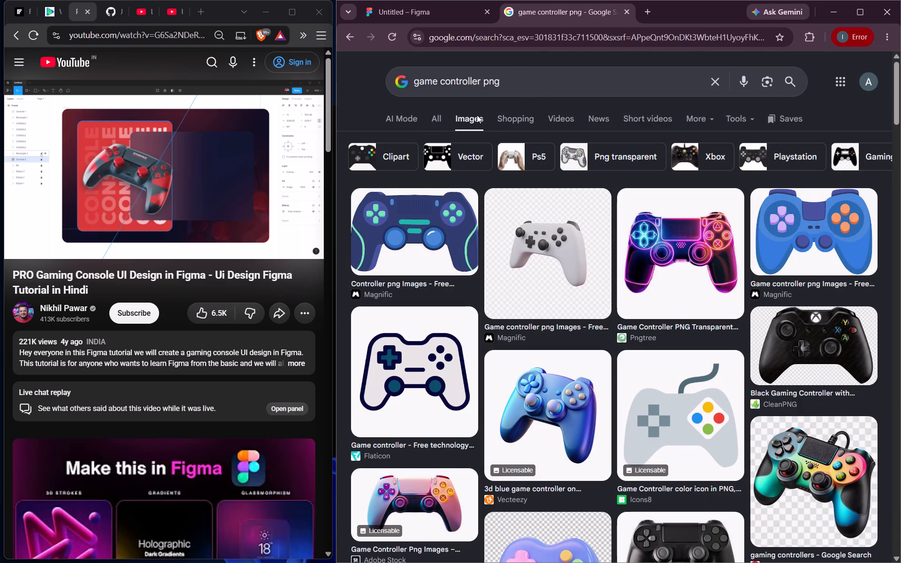
Look through the image results for a suitable controller picture, previewing the black PNGEgg gamepad and closing its preview.
scroll(502, 307, "down", 1)
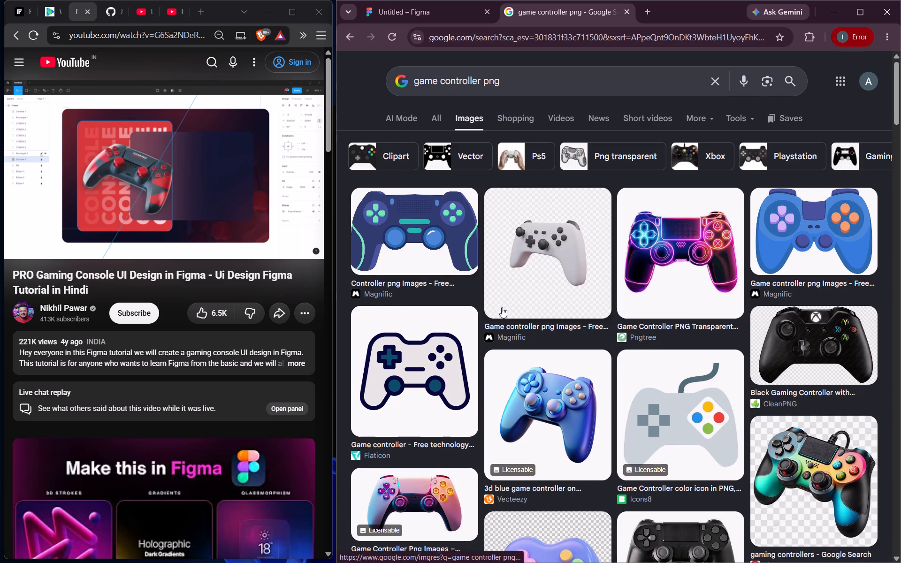
scroll(502, 307, "down", 4)
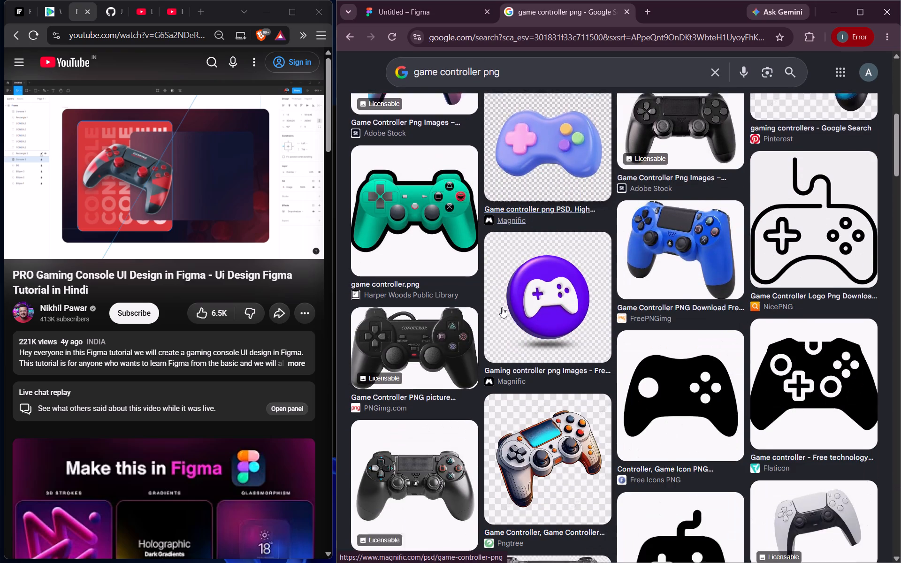
scroll(502, 307, "down", 5)
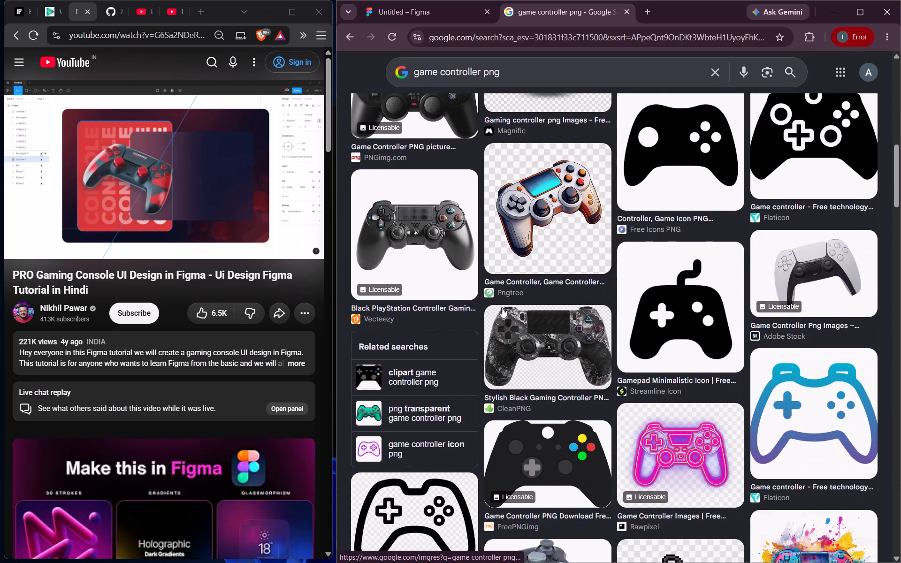
scroll(502, 307, "down", 5)
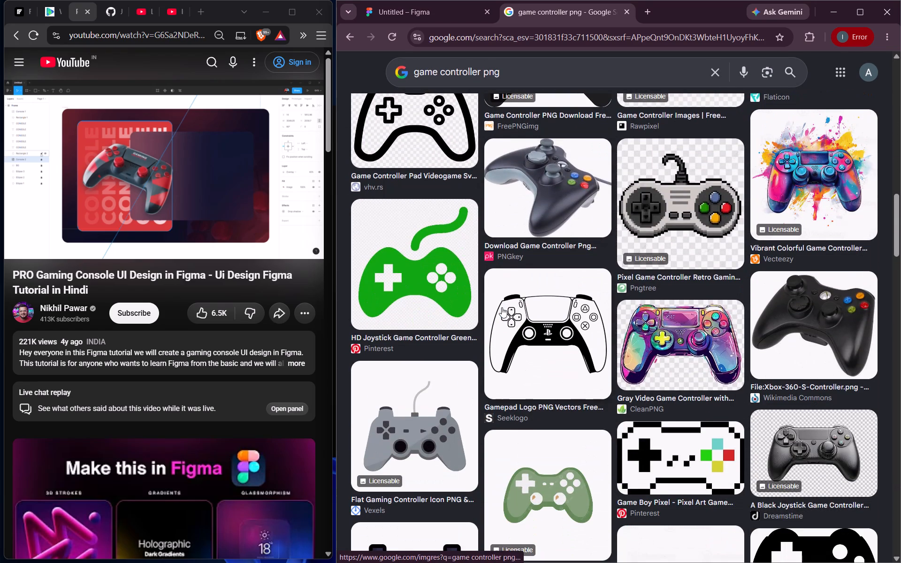
scroll(502, 307, "down", 4)
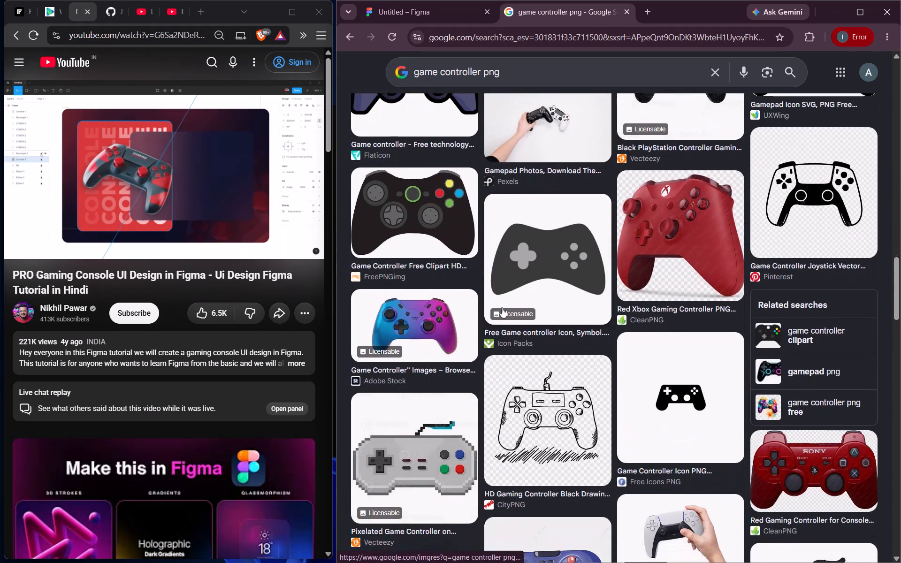
scroll(502, 307, "down", 7)
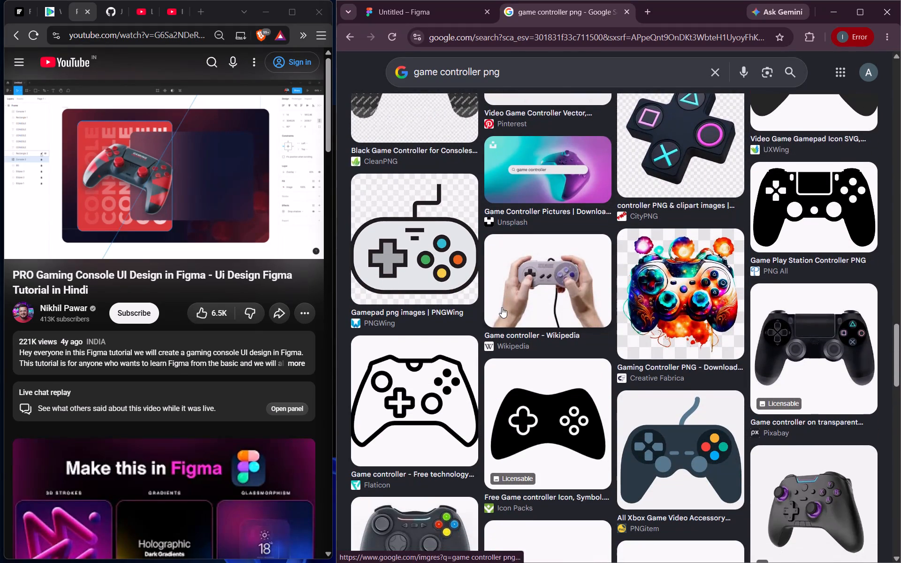
scroll(502, 307, "down", 5)
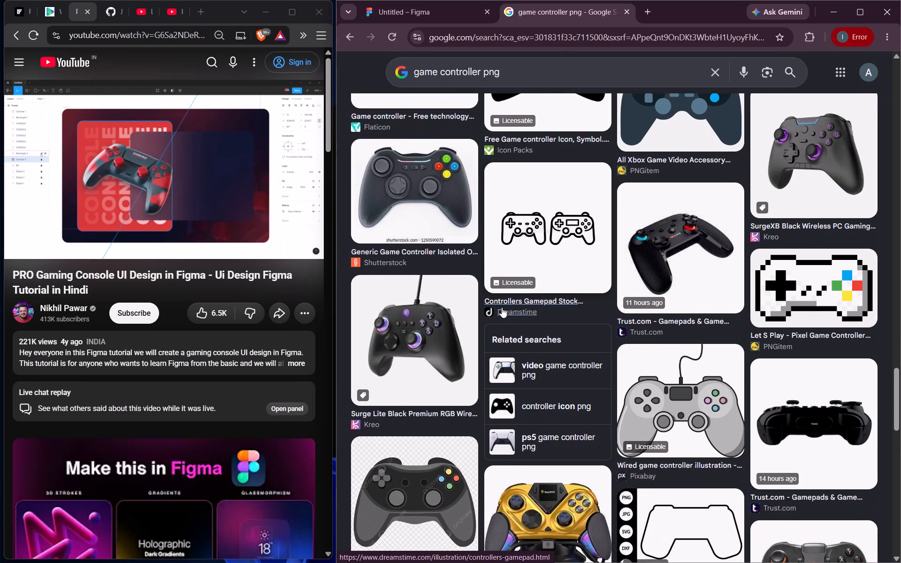
scroll(502, 307, "down", 5)
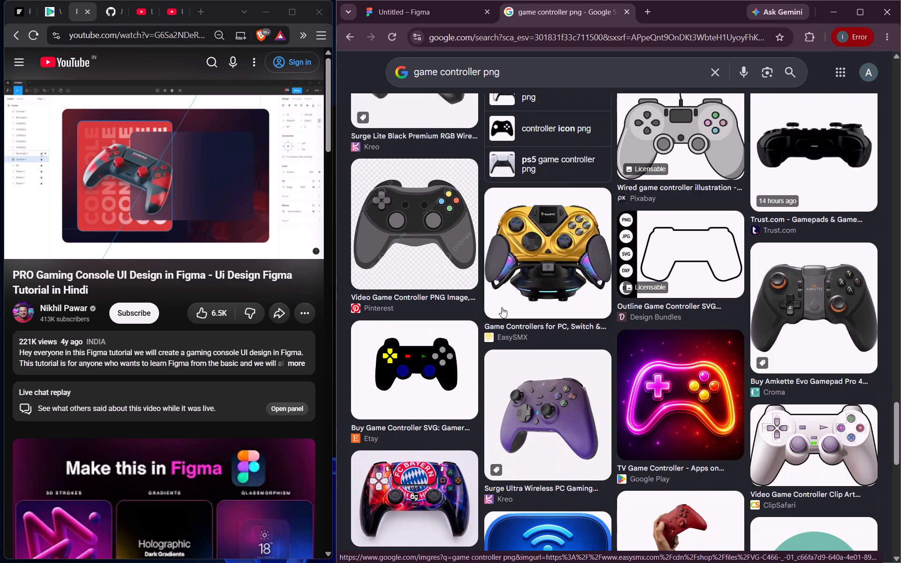
scroll(502, 307, "down", 2)
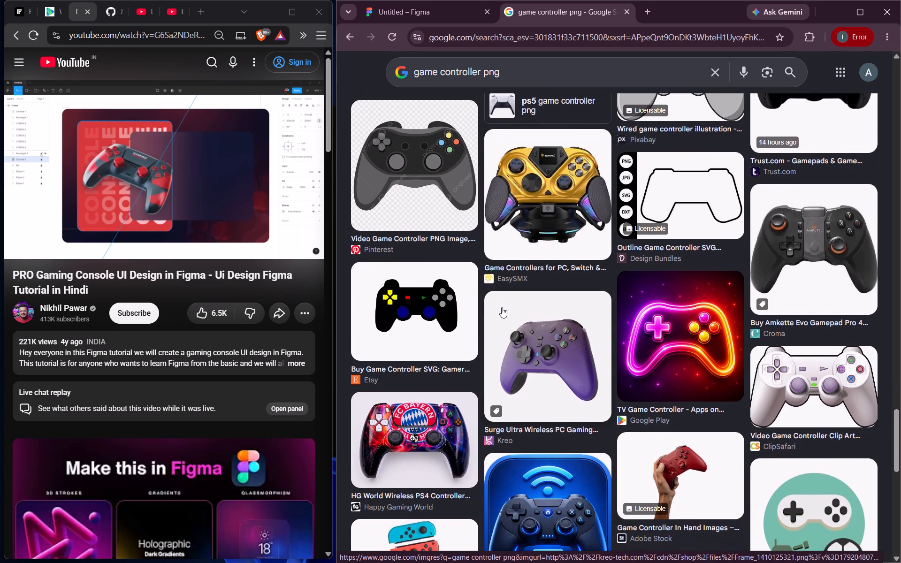
scroll(502, 307, "down", 4)
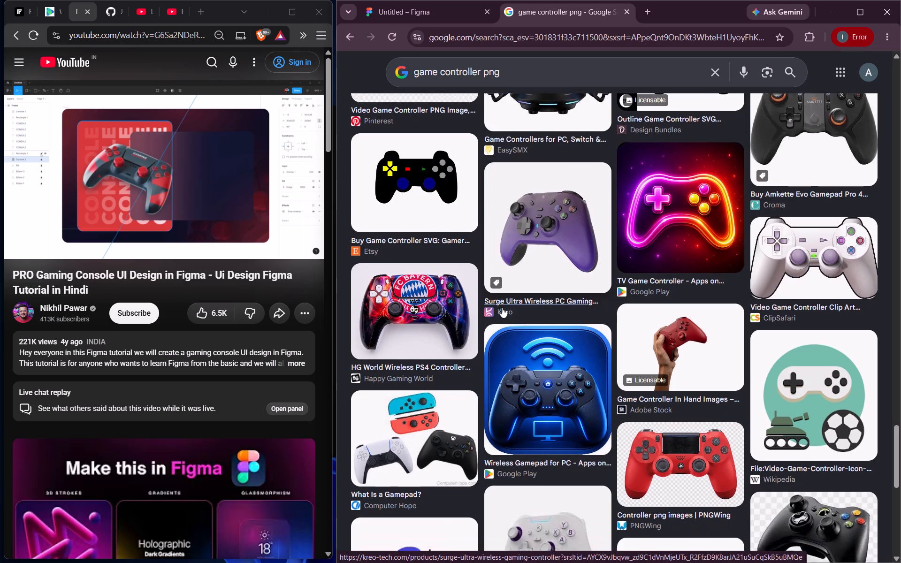
scroll(502, 307, "down", 4)
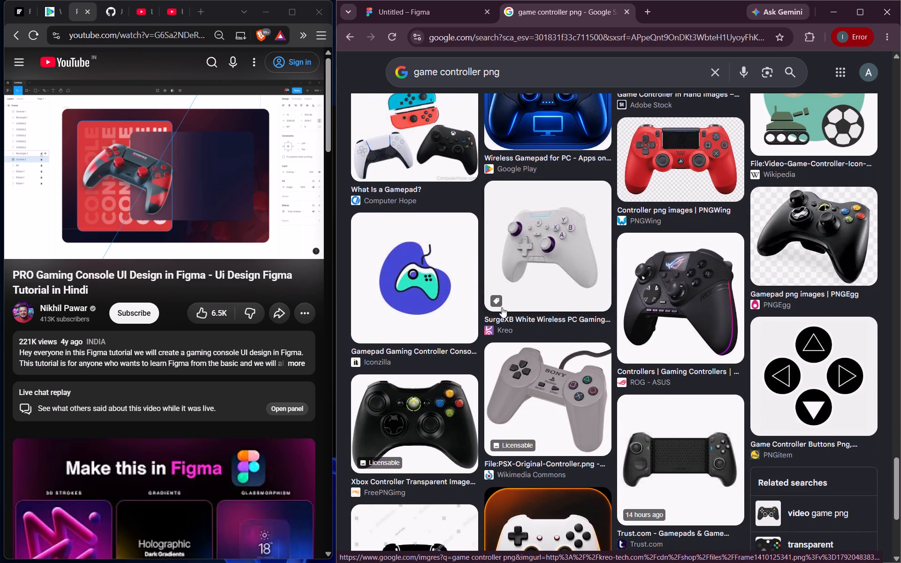
left_click(803, 225)
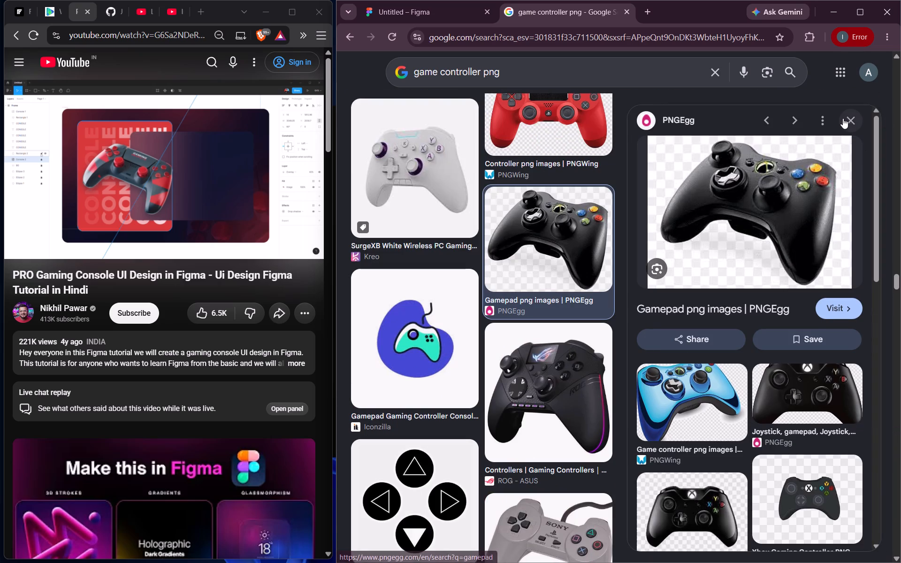
left_click(842, 118)
Examine further controller image results, then return to the first results for a picture suiting the red card.
scroll(694, 275, "down", 5)
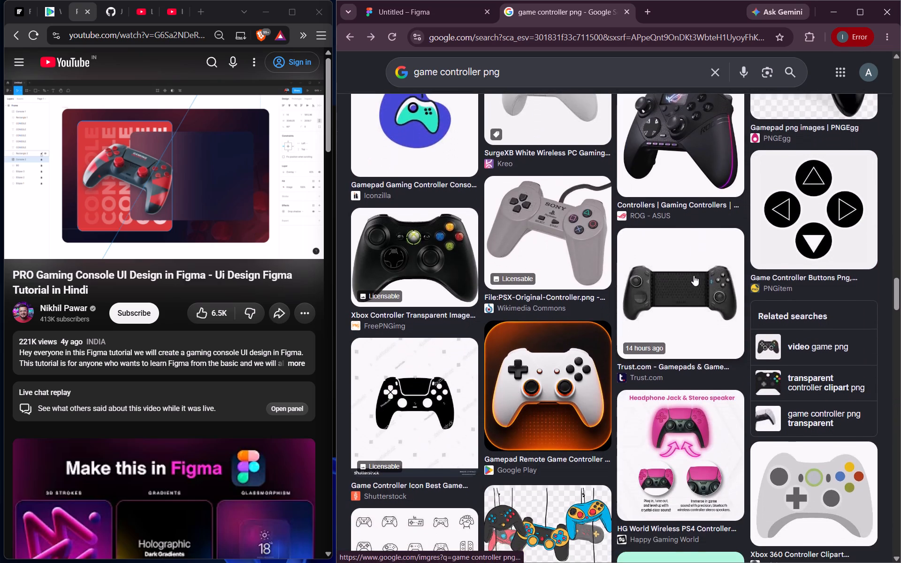
scroll(694, 275, "down", 11)
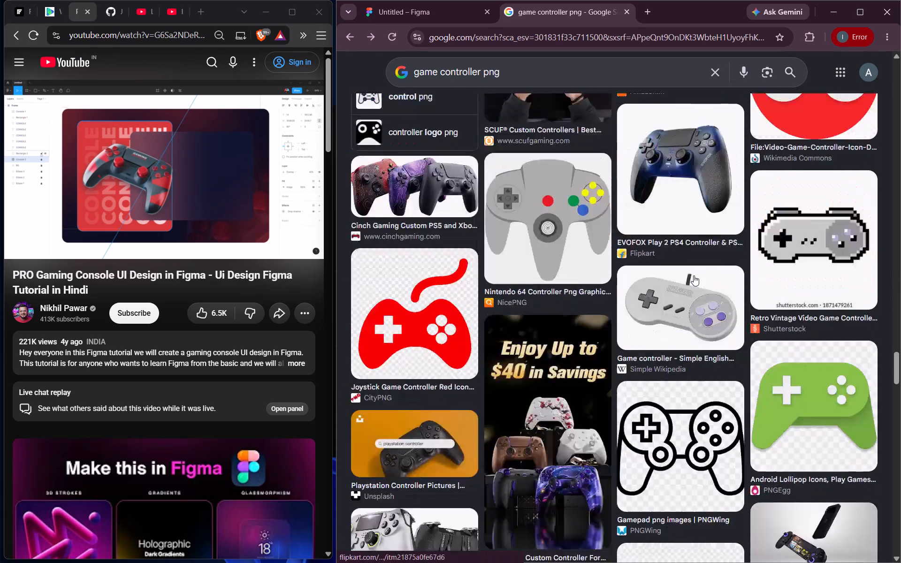
scroll(694, 275, "down", 1)
scroll(629, 378, "down", 2)
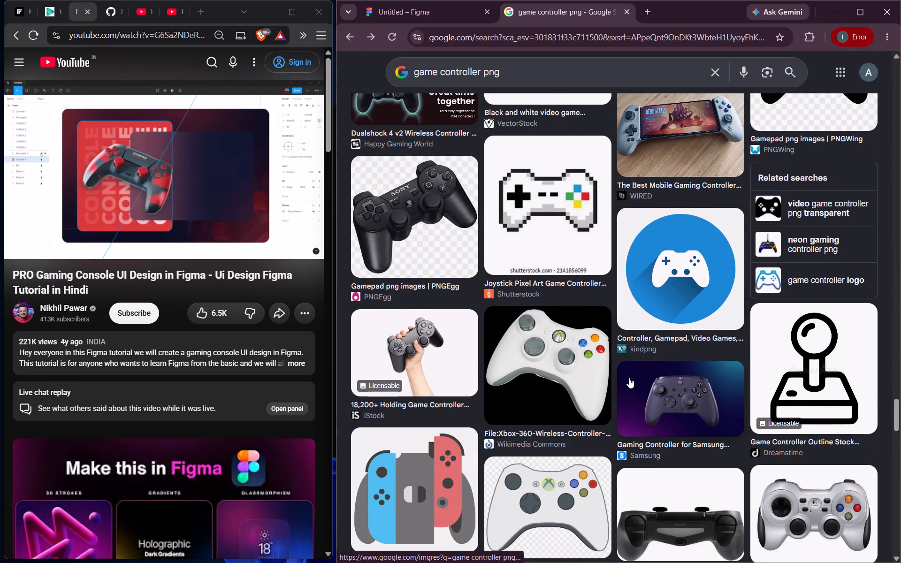
scroll(629, 378, "down", 7)
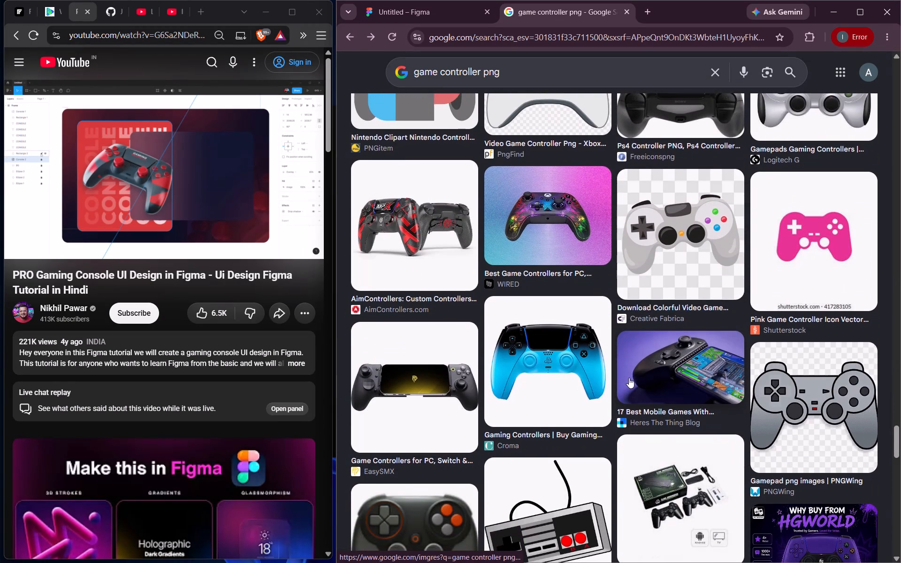
scroll(629, 378, "down", 7)
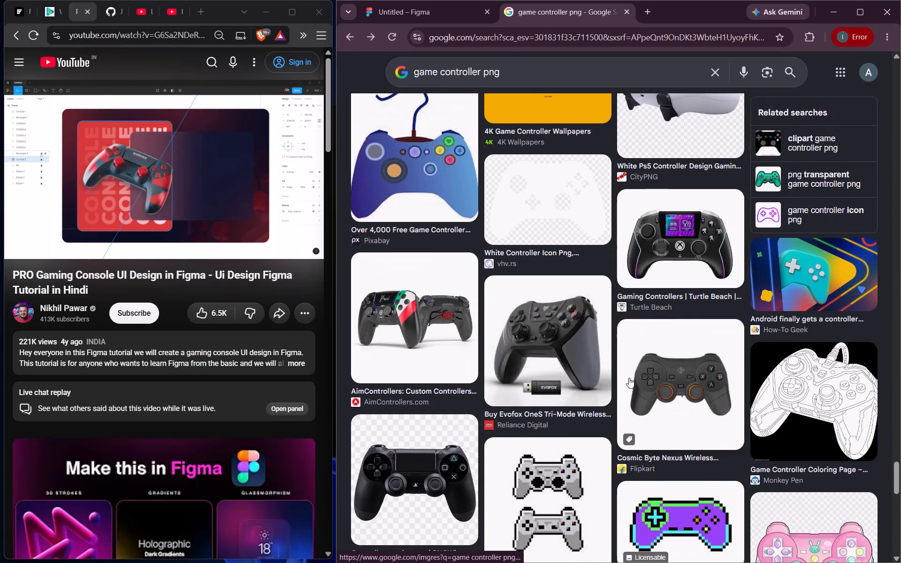
scroll(629, 378, "down", 5)
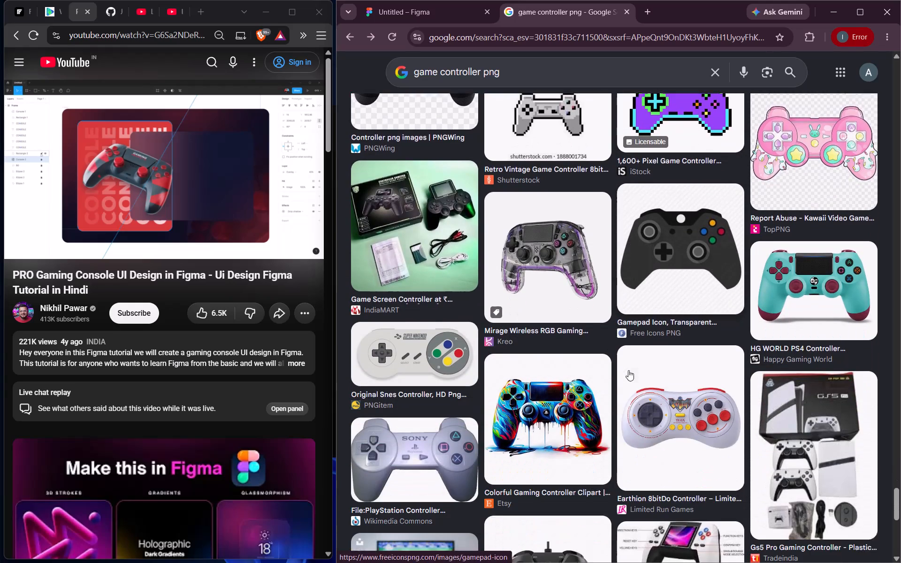
scroll(628, 370, "down", 5)
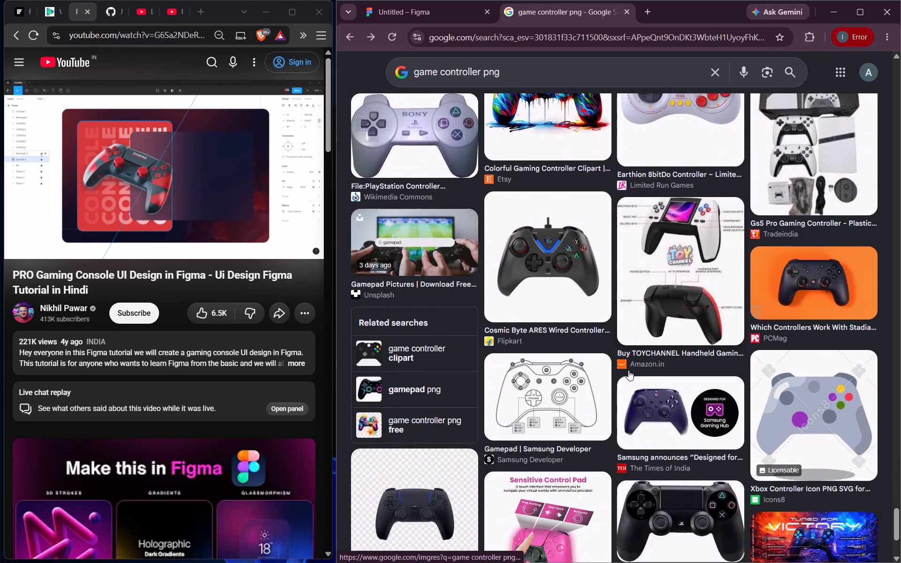
scroll(628, 370, "down", 3)
scroll(628, 370, "up", 17)
scroll(628, 370, "up", 9)
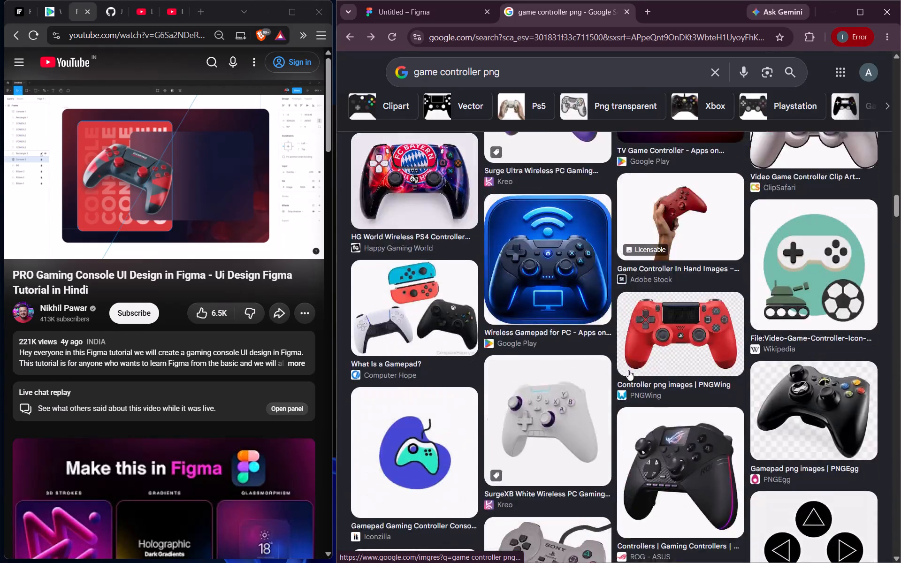
scroll(628, 370, "up", 9)
scroll(628, 370, "down", 1)
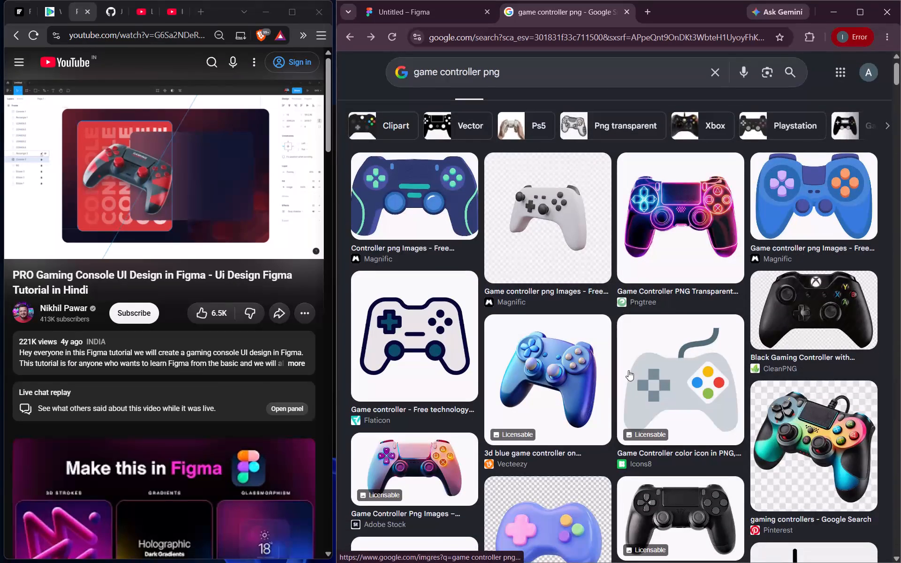
scroll(628, 370, "down", 2)
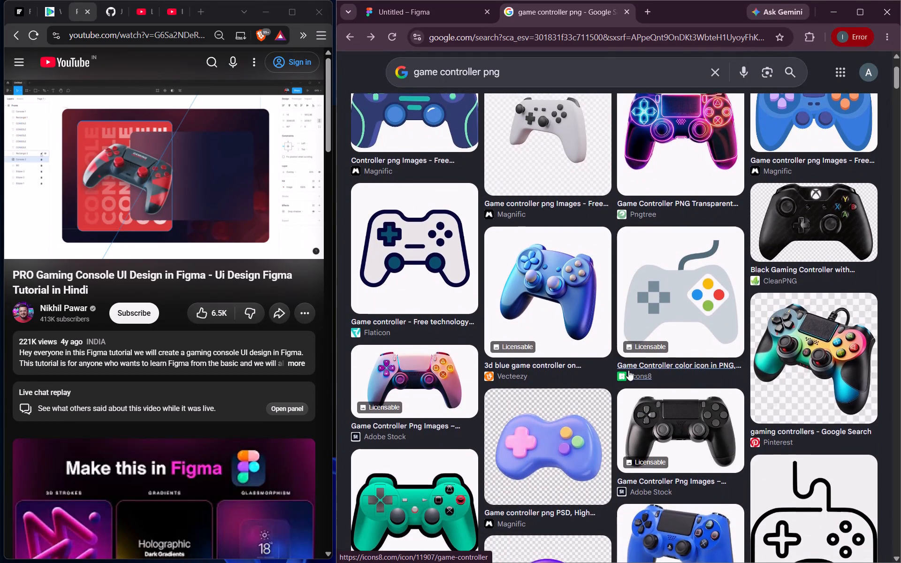
scroll(628, 370, "down", 1)
Preview the multicoloured wired controller from Pinterest and examine its related images.
left_click(807, 335)
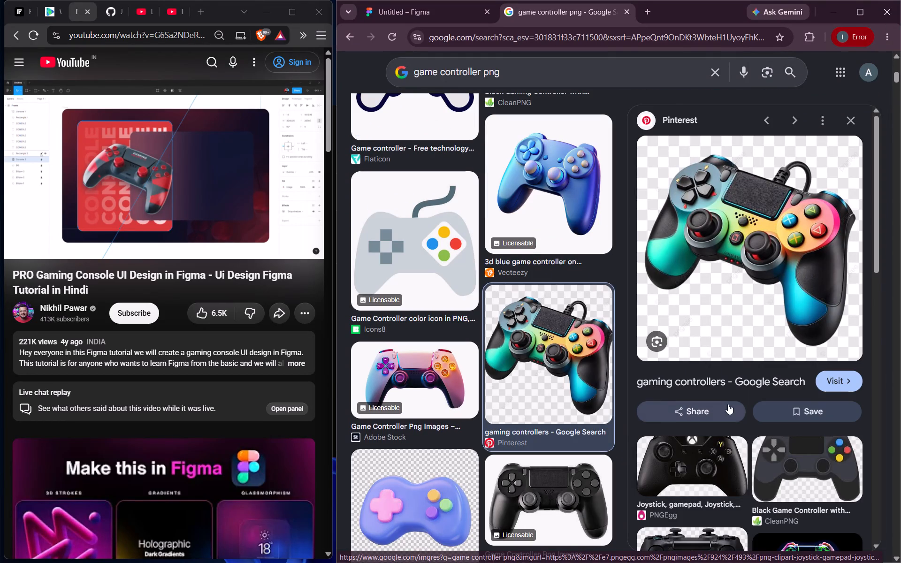
scroll(728, 404, "down", 7)
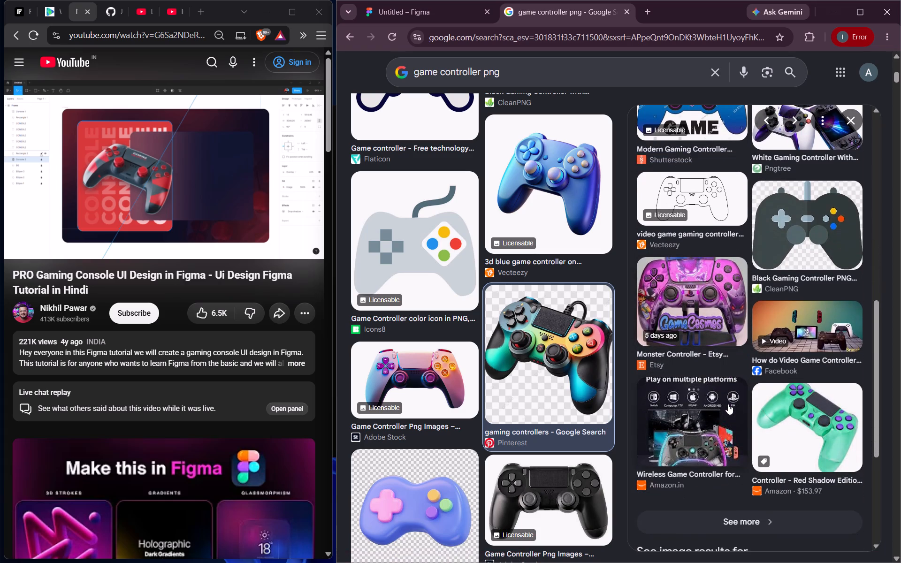
scroll(728, 404, "down", 2)
scroll(728, 404, "up", 3)
Look through the remaining "game controller png" image results for a controller picture suited to the red CONSOLE card.
scroll(579, 411, "down", 20)
scroll(579, 411, "down", 7)
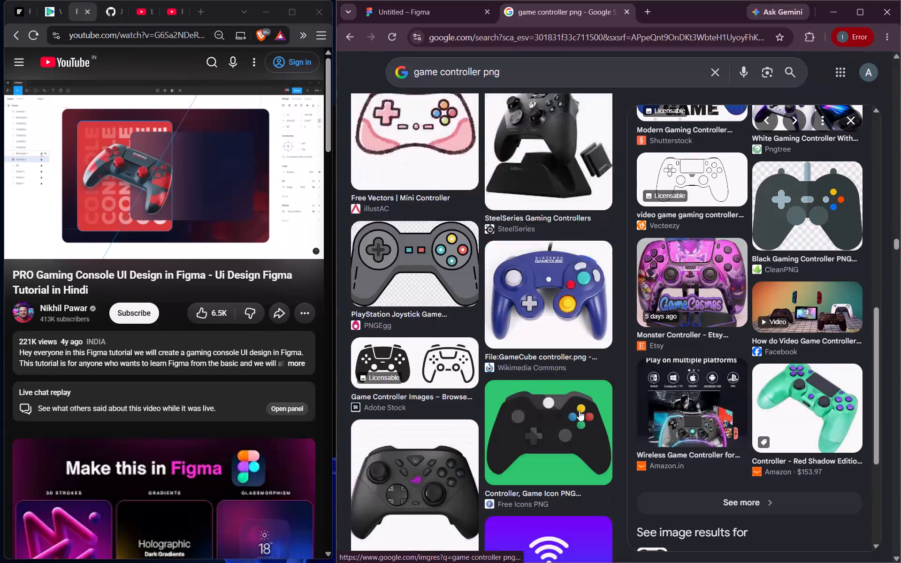
scroll(579, 411, "down", 10)
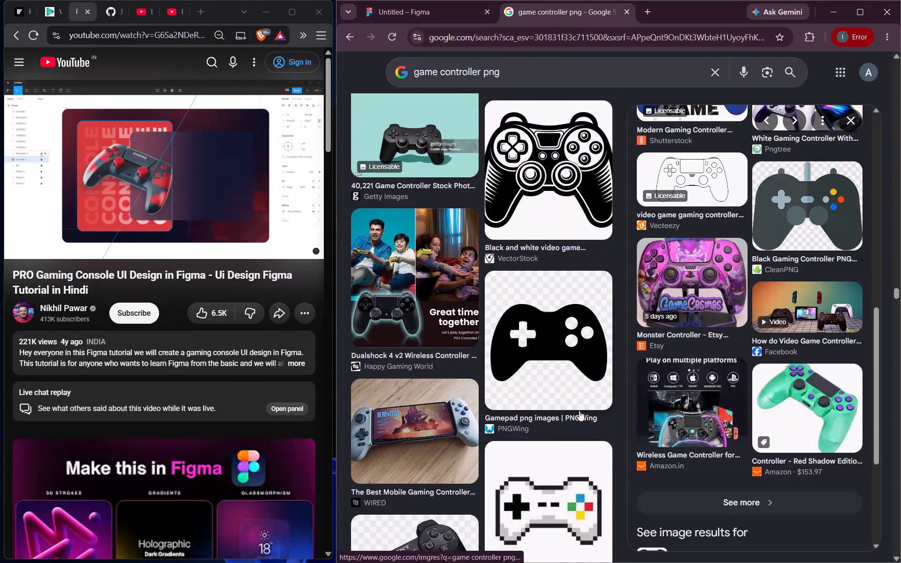
scroll(579, 411, "down", 5)
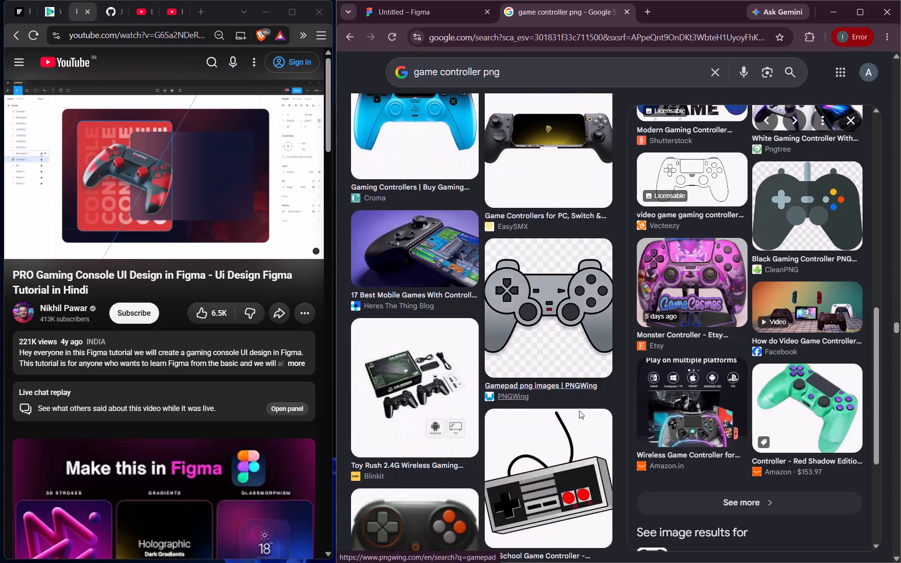
scroll(579, 411, "down", 5)
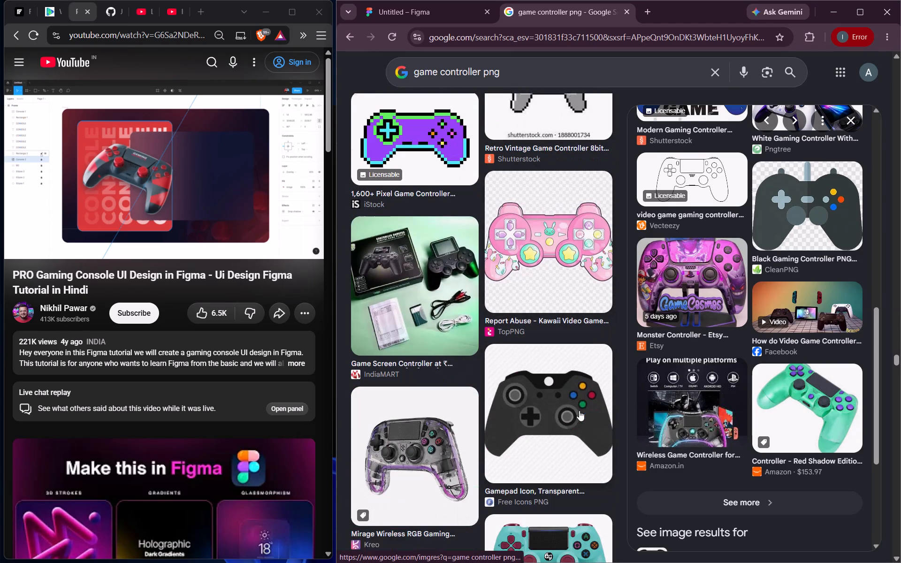
scroll(579, 411, "down", 1)
scroll(579, 411, "up", 3)
scroll(579, 411, "down", 2)
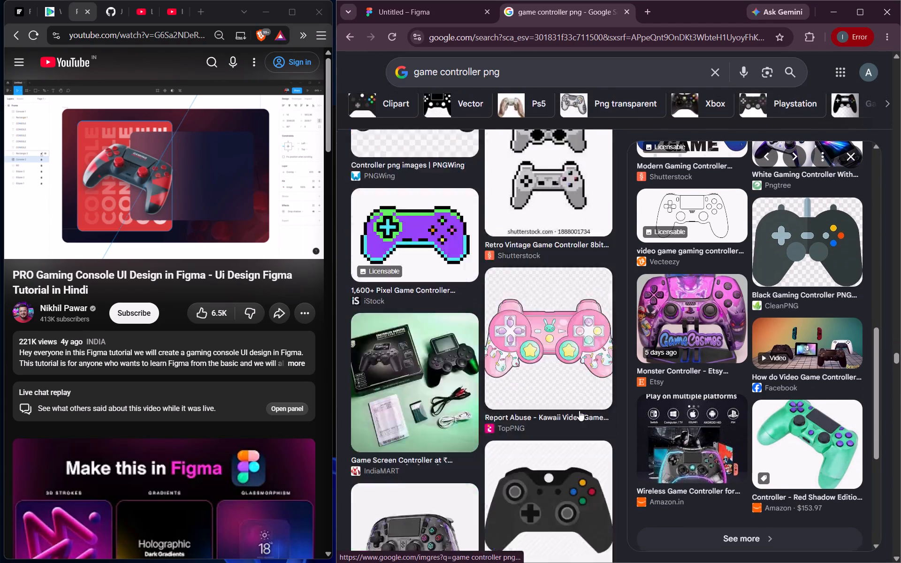
scroll(579, 411, "down", 1)
scroll(579, 411, "up", 1)
scroll(579, 411, "down", 1)
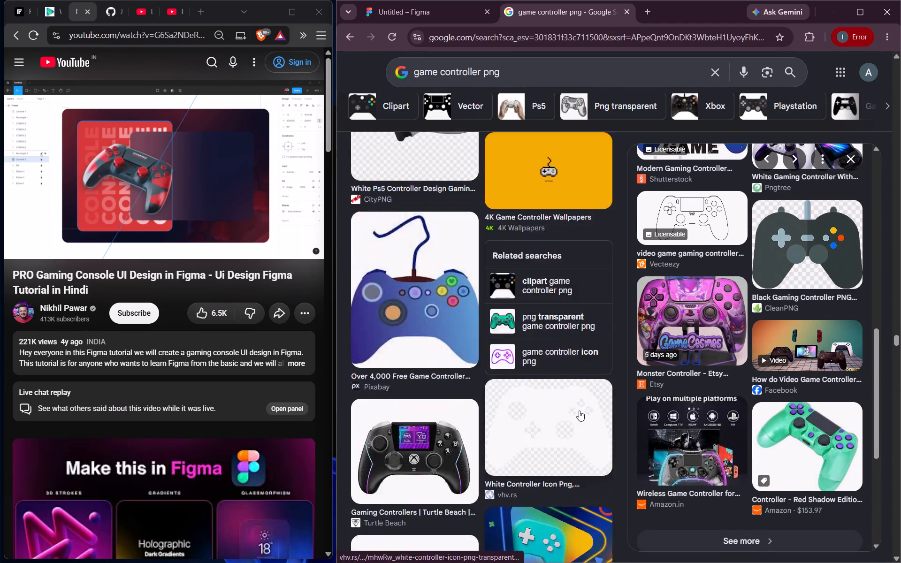
scroll(579, 411, "down", 5)
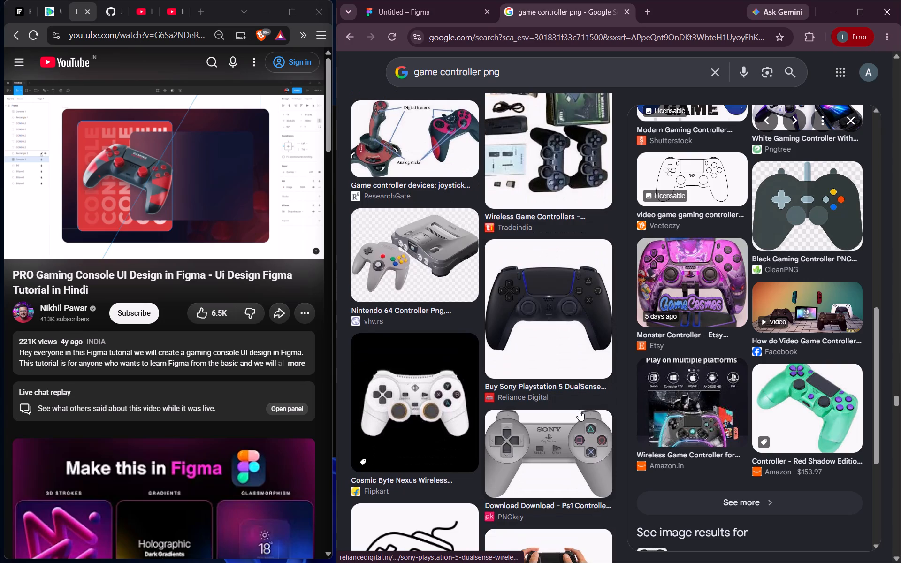
scroll(579, 411, "down", 4)
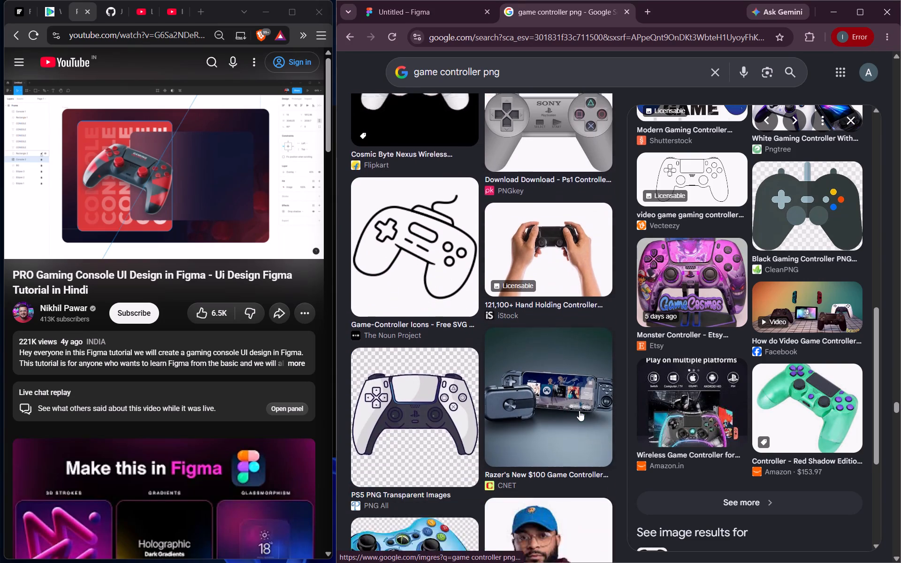
scroll(579, 411, "down", 4)
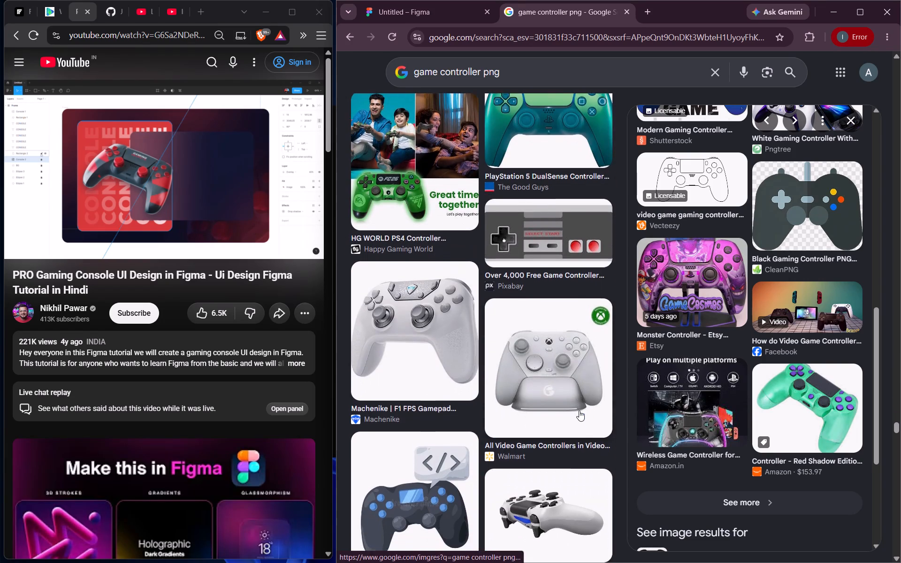
scroll(579, 411, "down", 4)
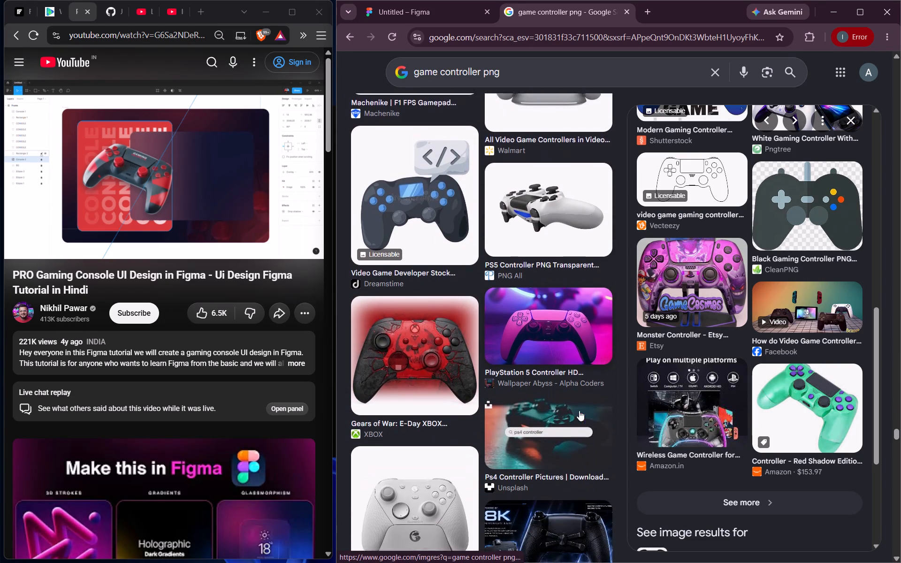
scroll(579, 411, "down", 5)
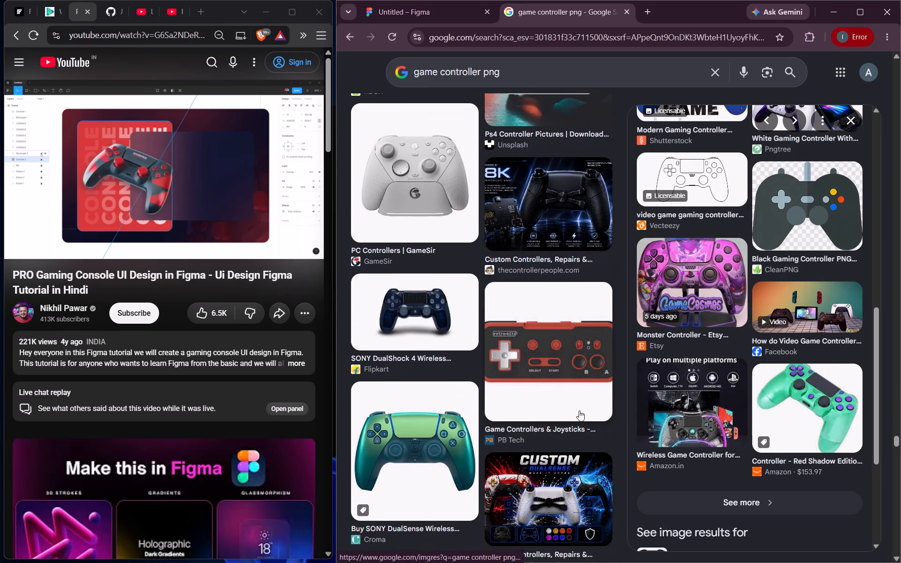
scroll(579, 411, "down", 4)
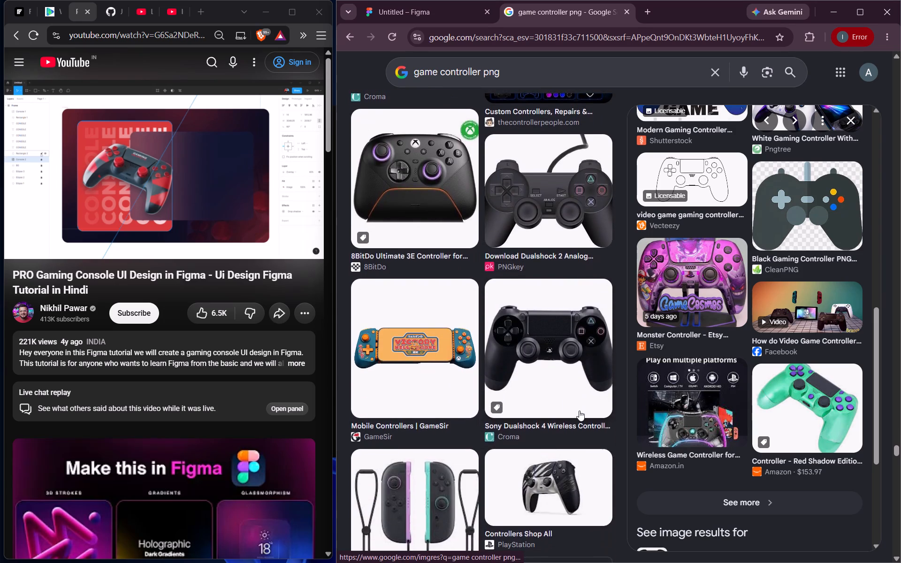
scroll(579, 411, "down", 6)
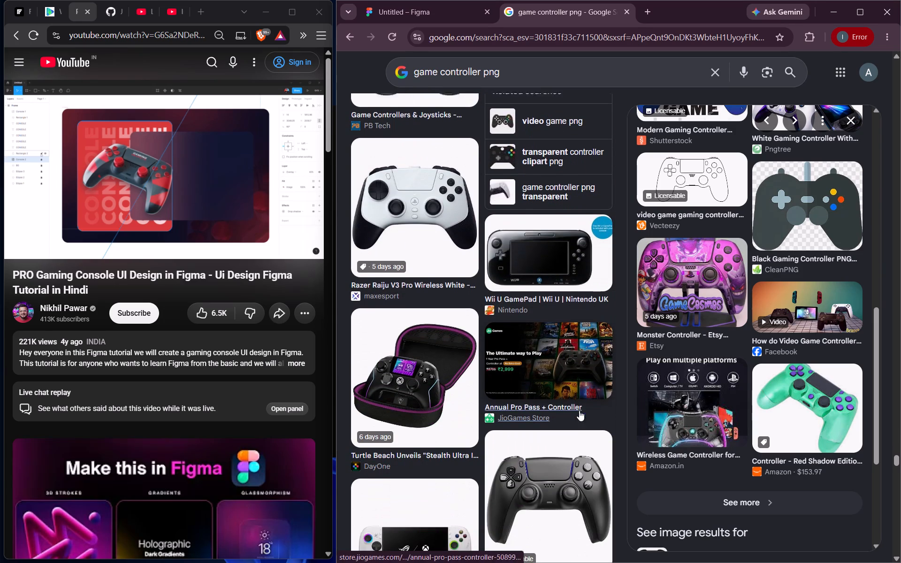
scroll(579, 411, "down", 6)
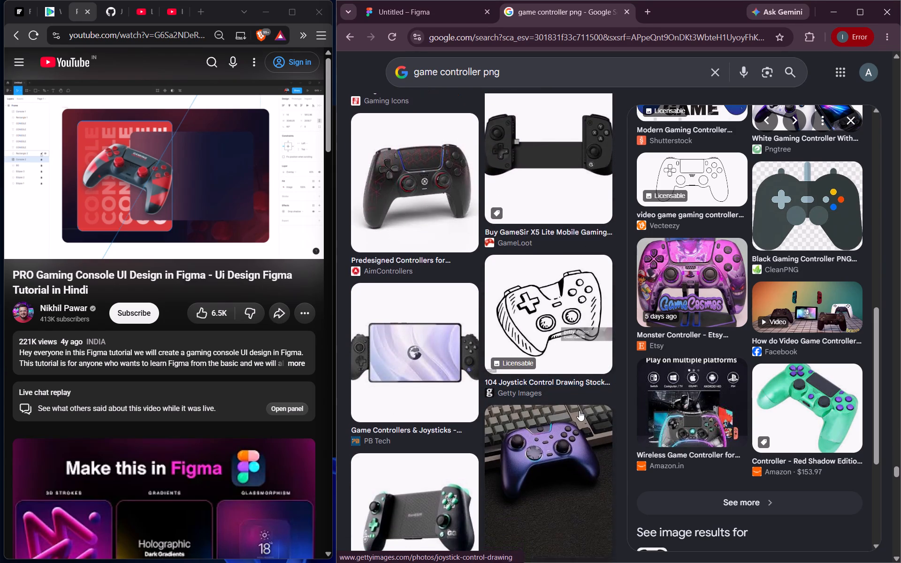
scroll(579, 411, "down", 5)
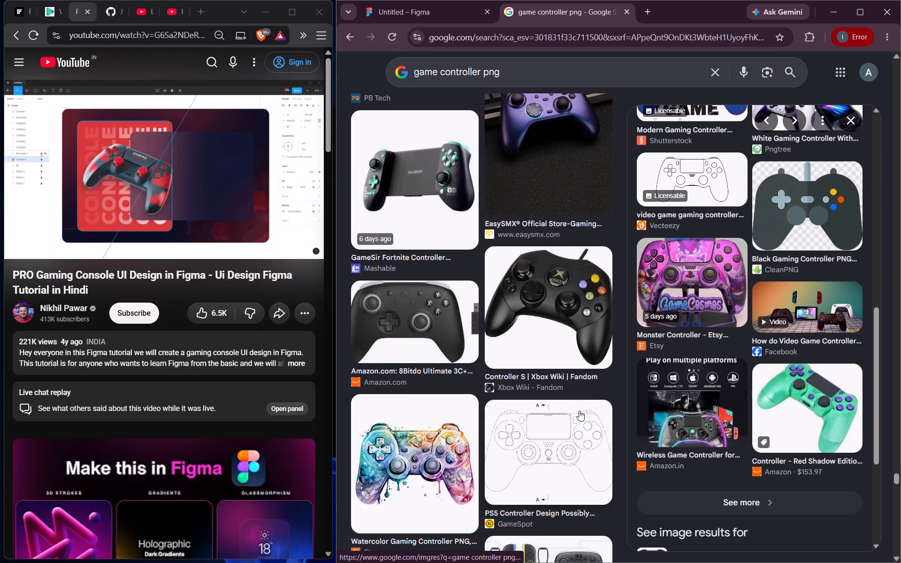
scroll(579, 411, "down", 6)
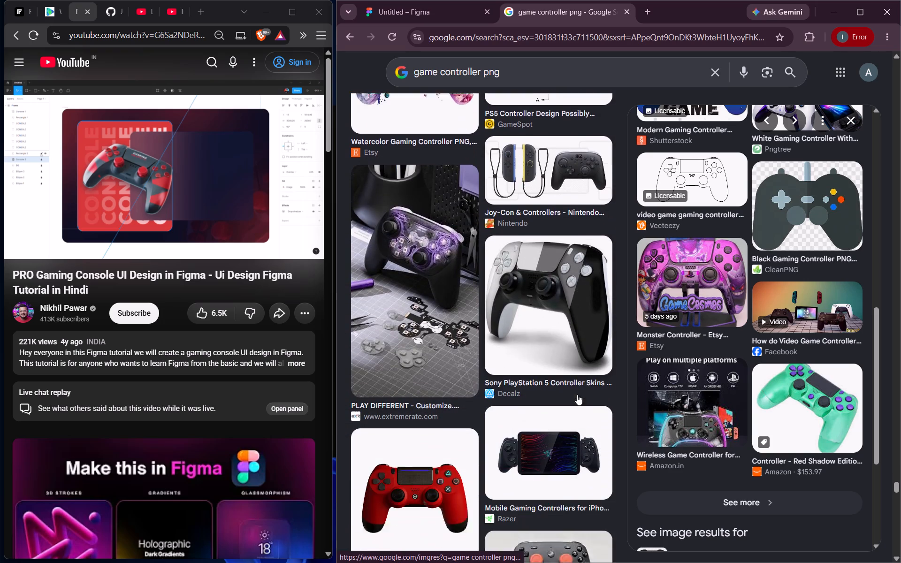
scroll(577, 395, "down", 5)
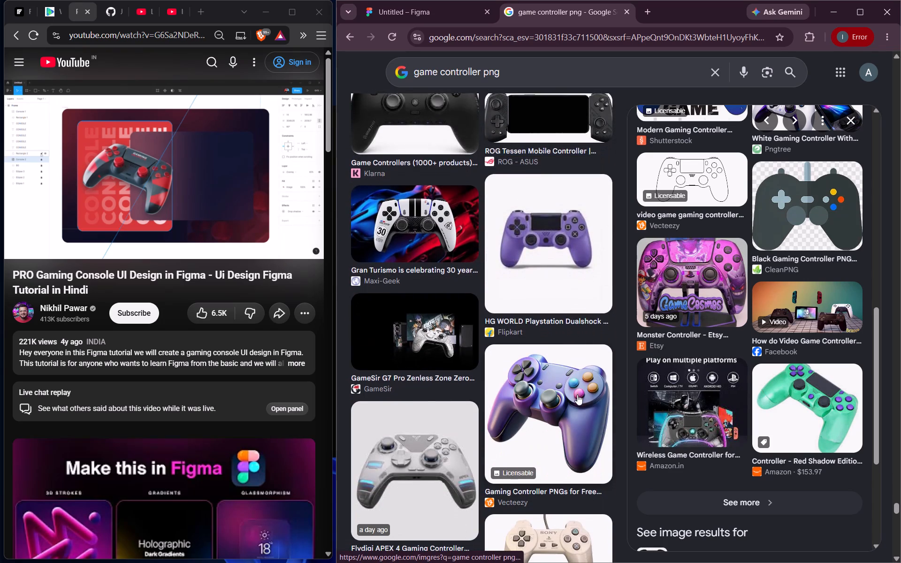
scroll(577, 395, "down", 6)
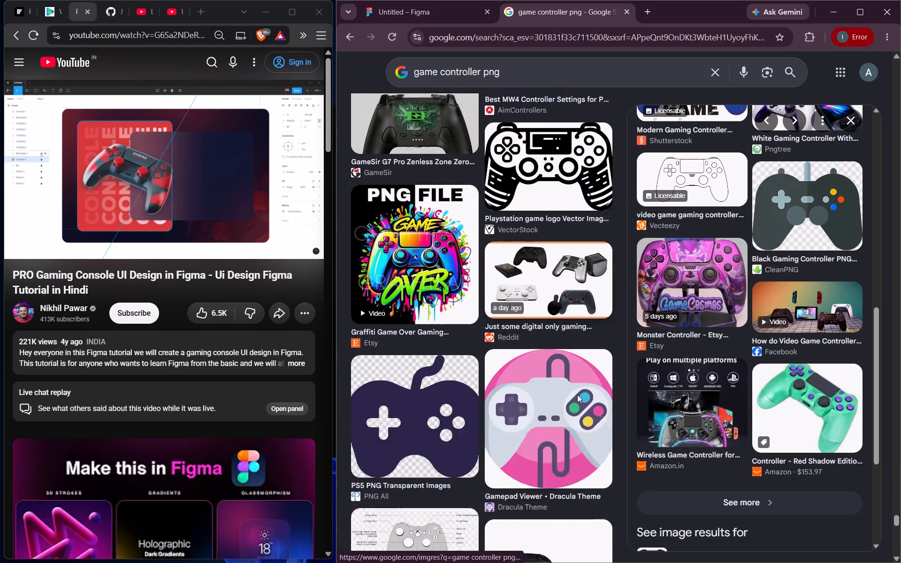
scroll(577, 395, "down", 3)
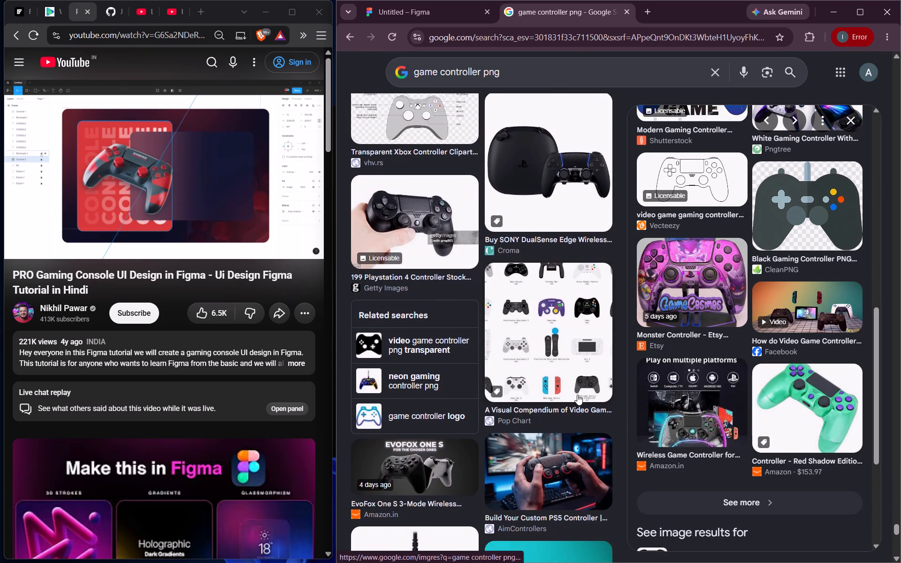
scroll(577, 395, "down", 3)
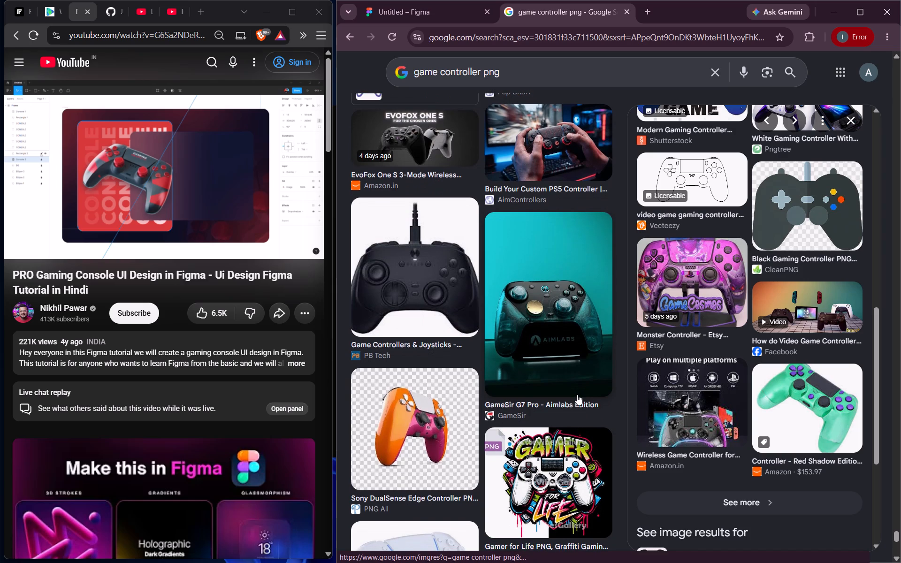
scroll(577, 395, "down", 2)
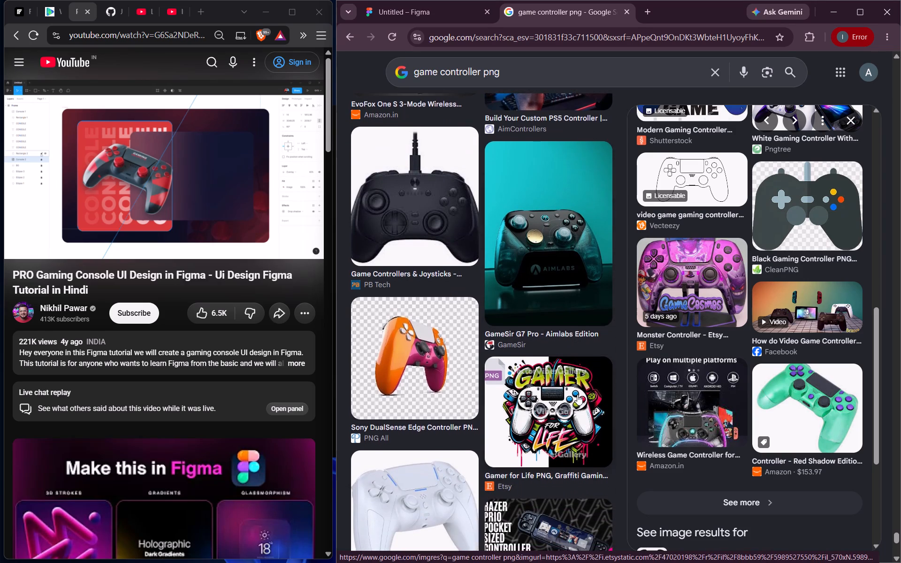
scroll(577, 395, "down", 5)
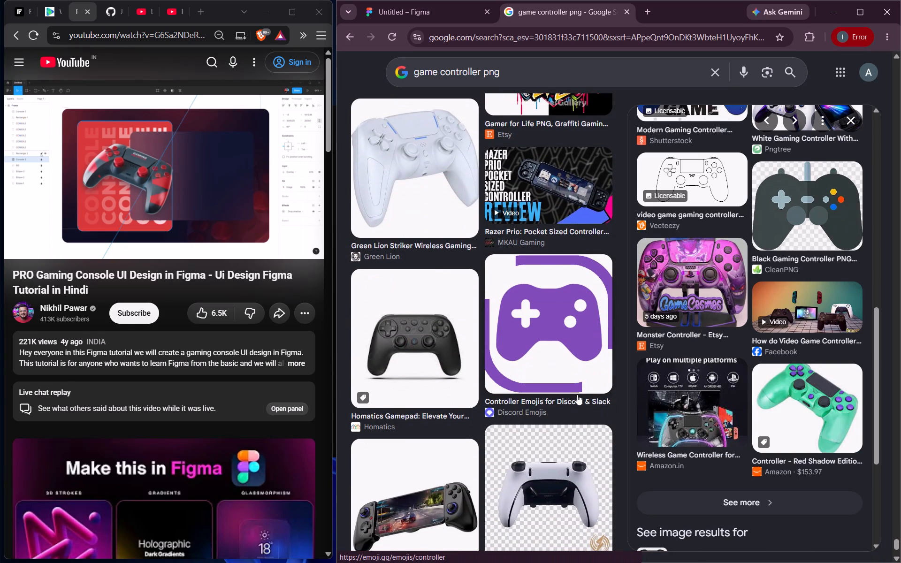
scroll(577, 395, "down", 4)
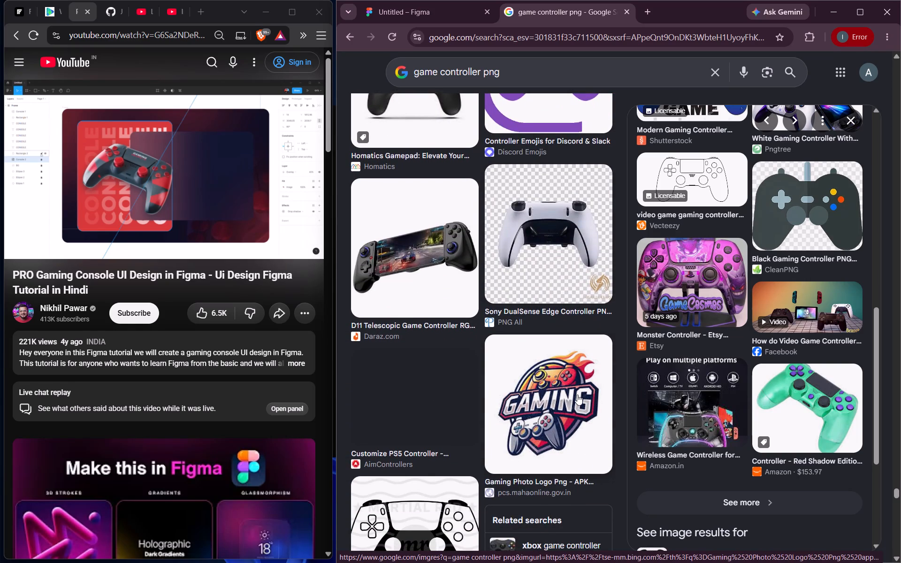
scroll(577, 395, "down", 8)
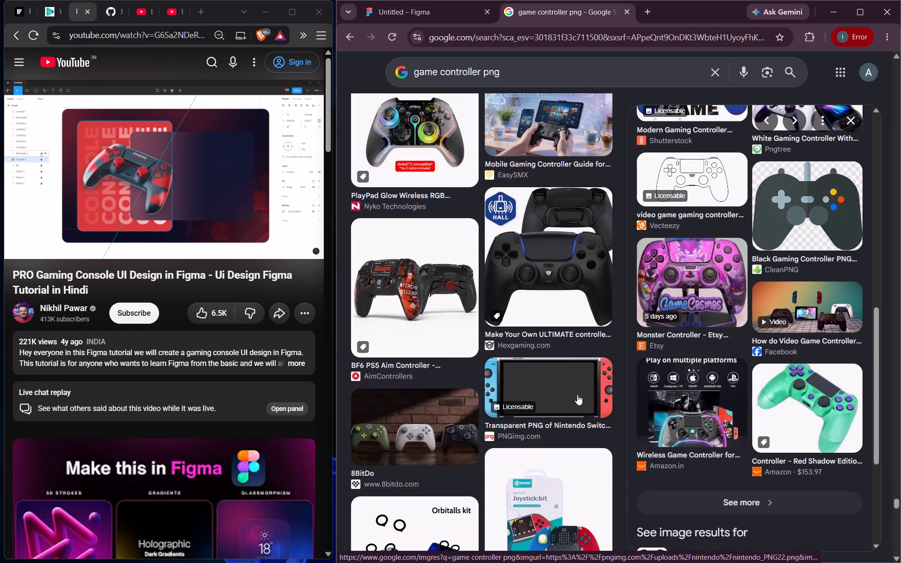
scroll(577, 395, "down", 5)
Go back to the multicoloured wired controller from Pinterest and save its preview image to the Desktop as a JPEG named game_controller.
scroll(577, 395, "up", 20)
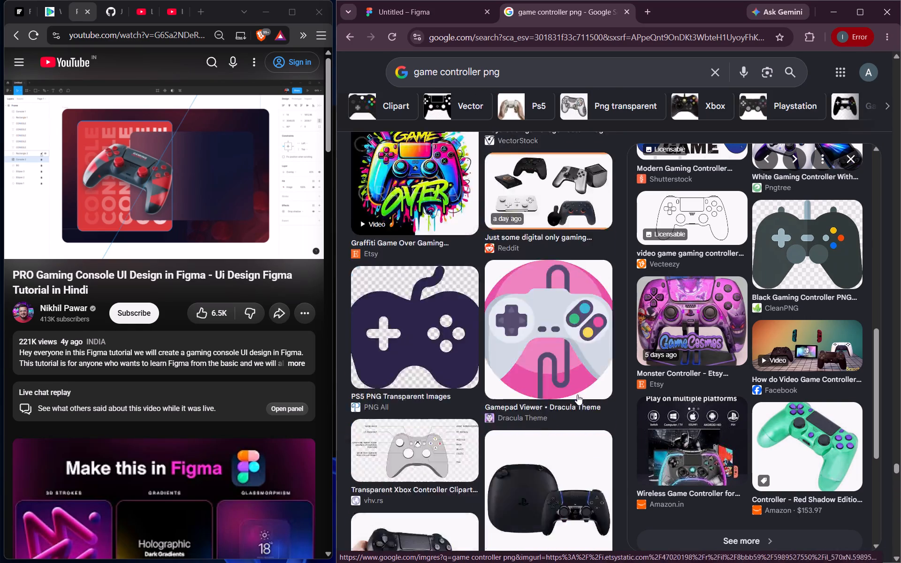
scroll(577, 395, "up", 11)
scroll(577, 395, "up", 11)
scroll(577, 395, "up", 20)
scroll(577, 395, "up", 10)
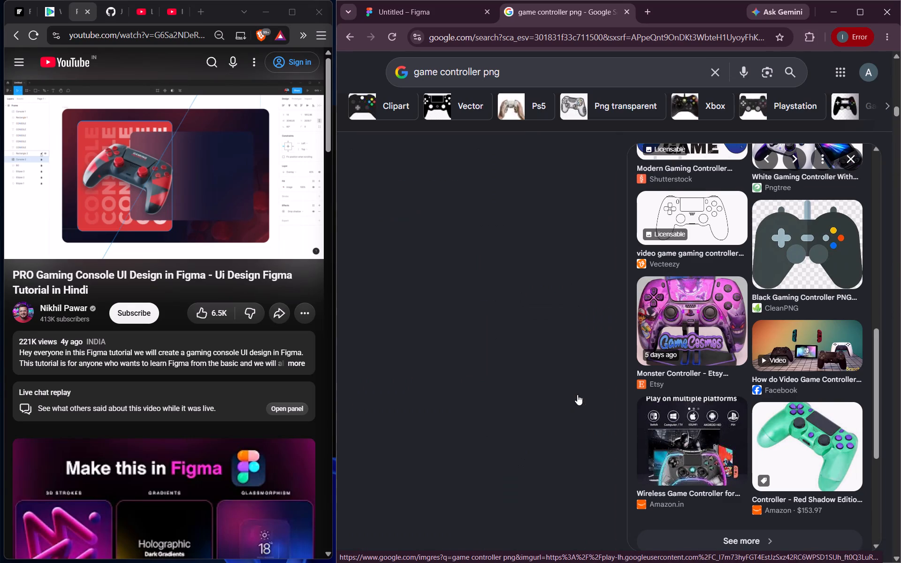
scroll(577, 395, "up", 9)
scroll(577, 395, "down", 3)
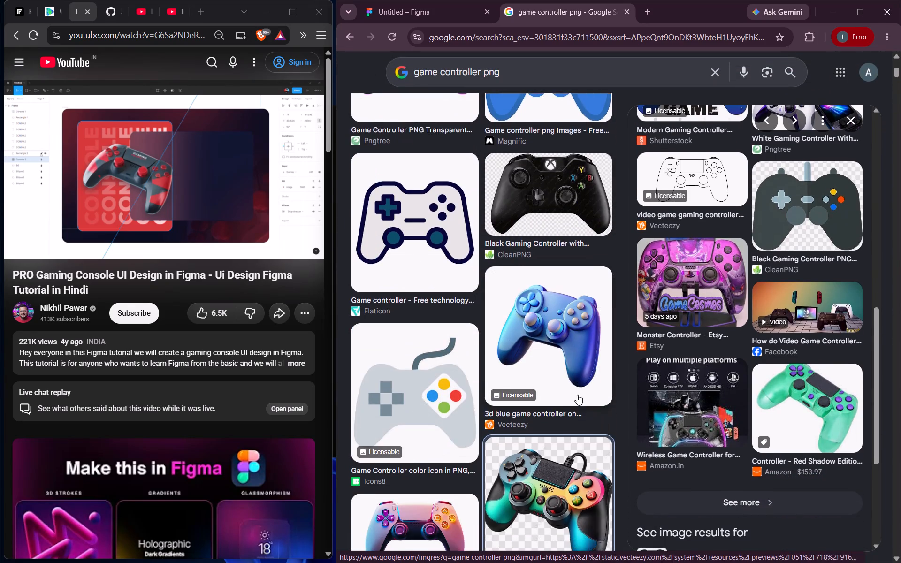
scroll(577, 395, "down", 3)
left_click(531, 401)
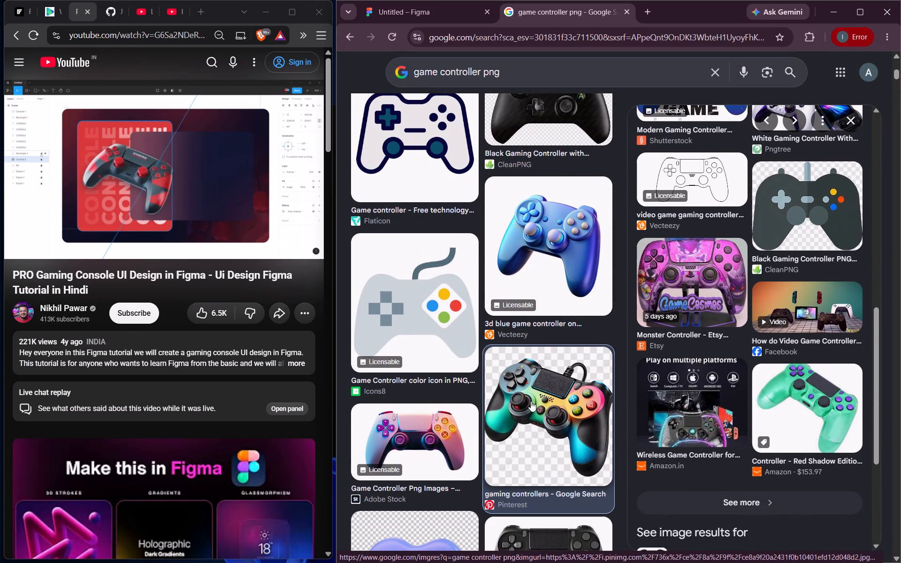
left_click(531, 401)
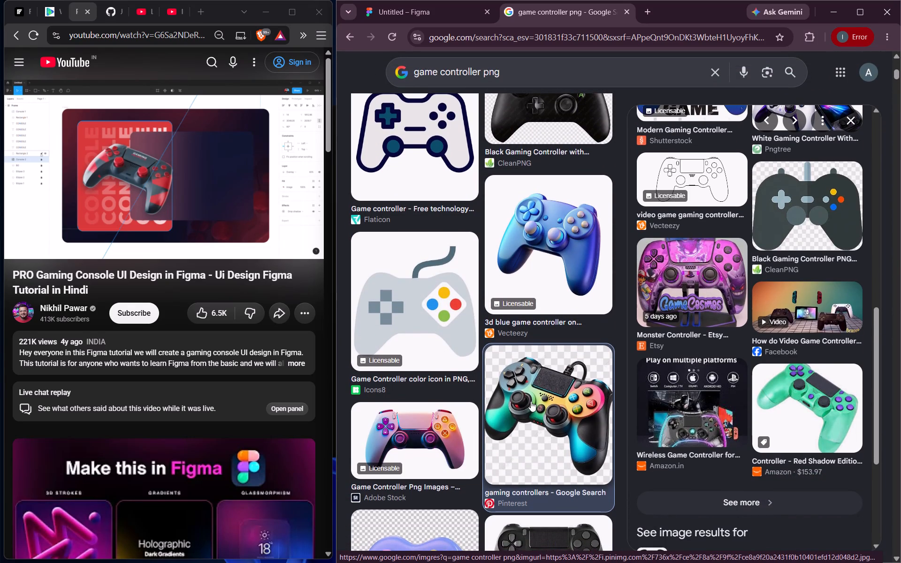
scroll(720, 342, "up", 10)
right_click(771, 246)
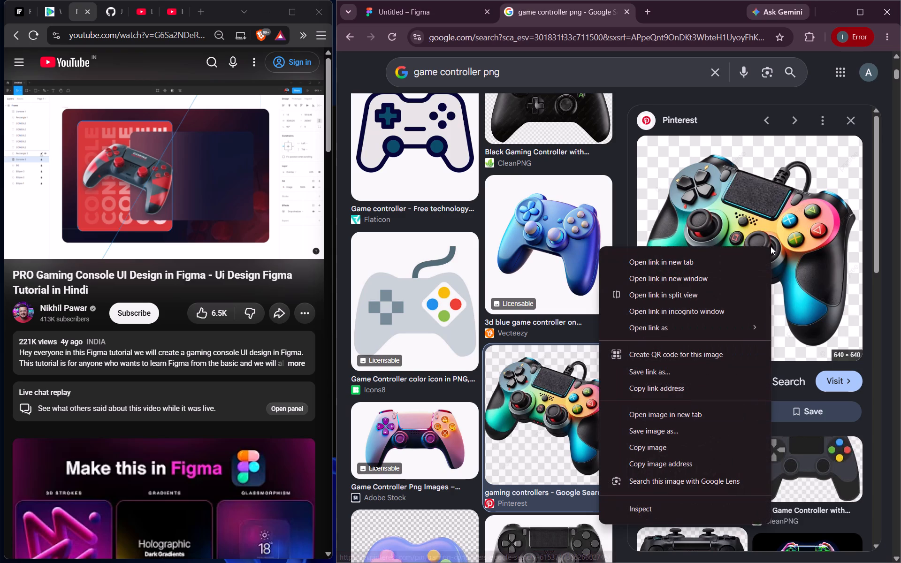
left_click(660, 428)
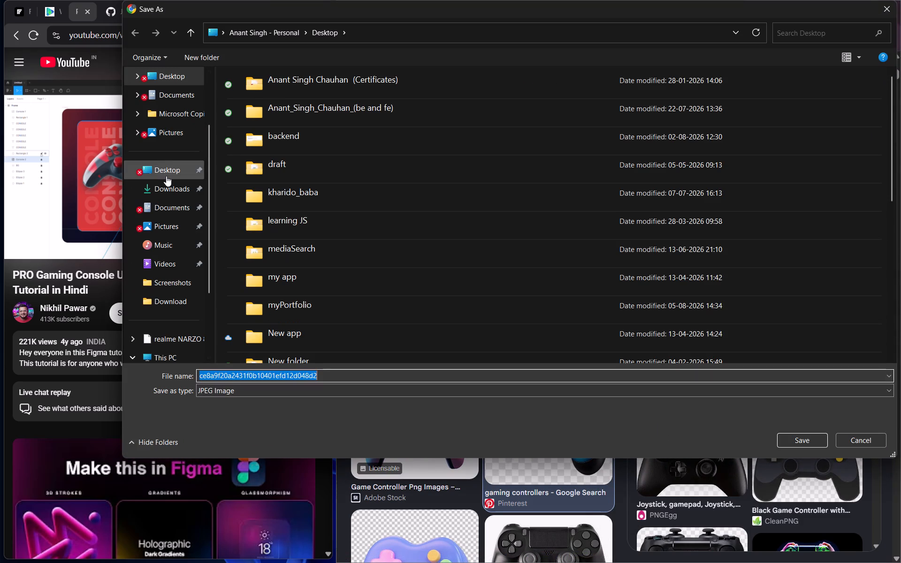
left_click(166, 176)
triple_click(312, 368)
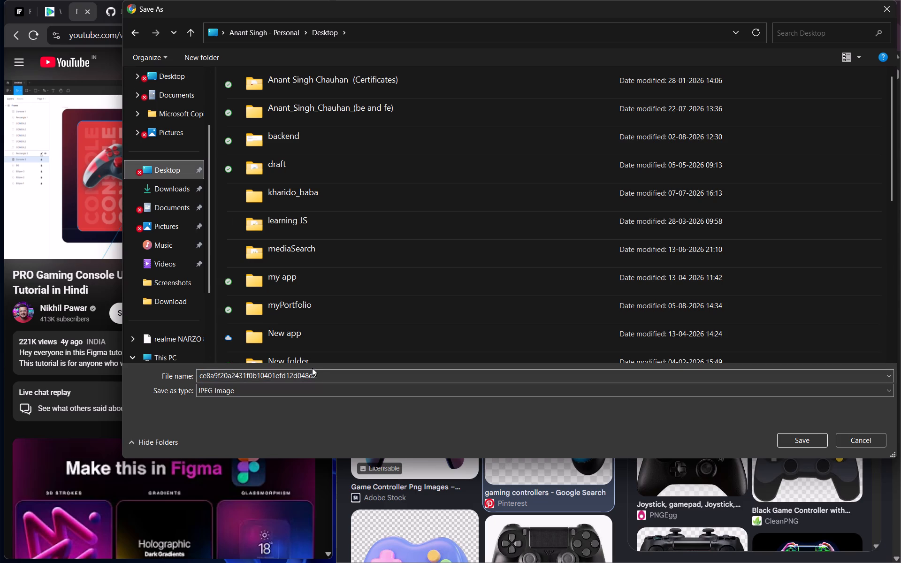
double_click(312, 375)
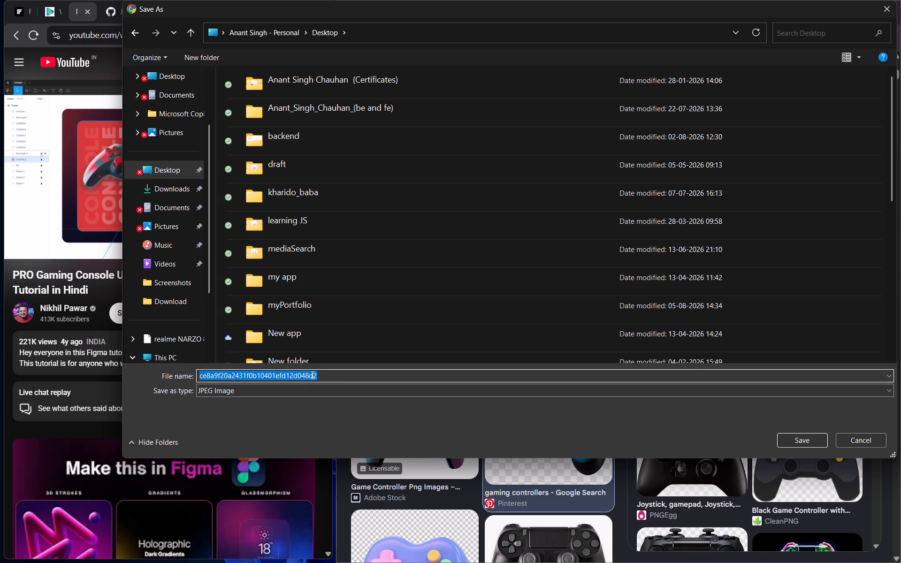
type("game")
key("space")
key("BackSpace")
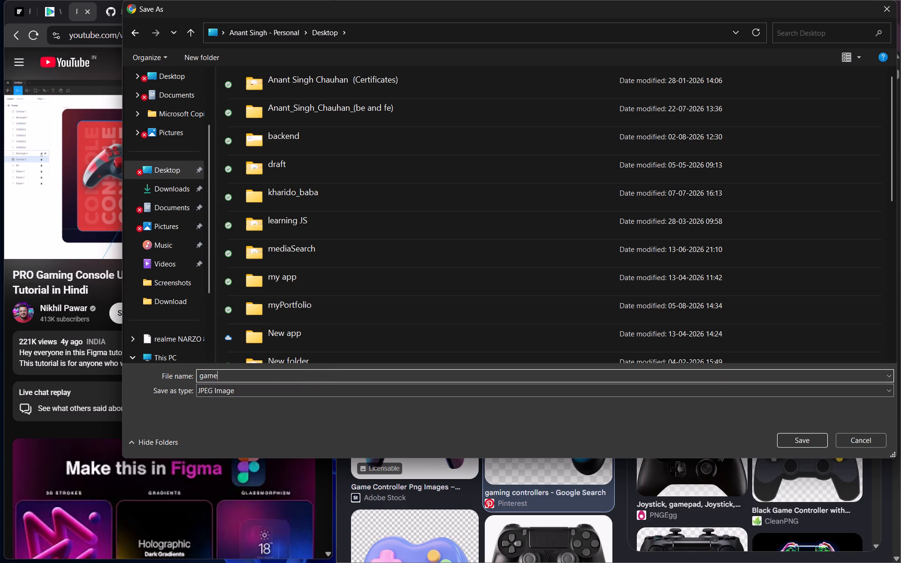
type("_controller")
key("Return")
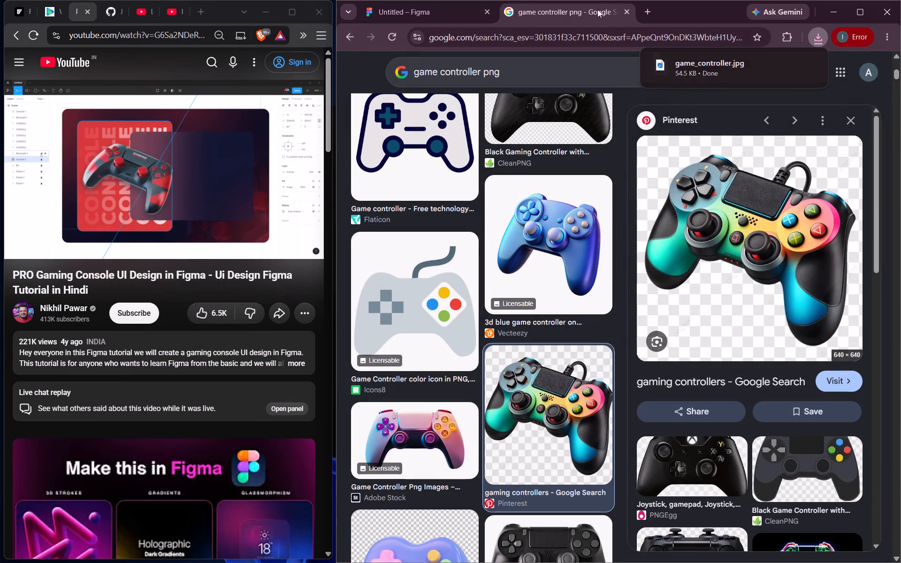
Close the "game controller png" image search page.
left_click(629, 13)
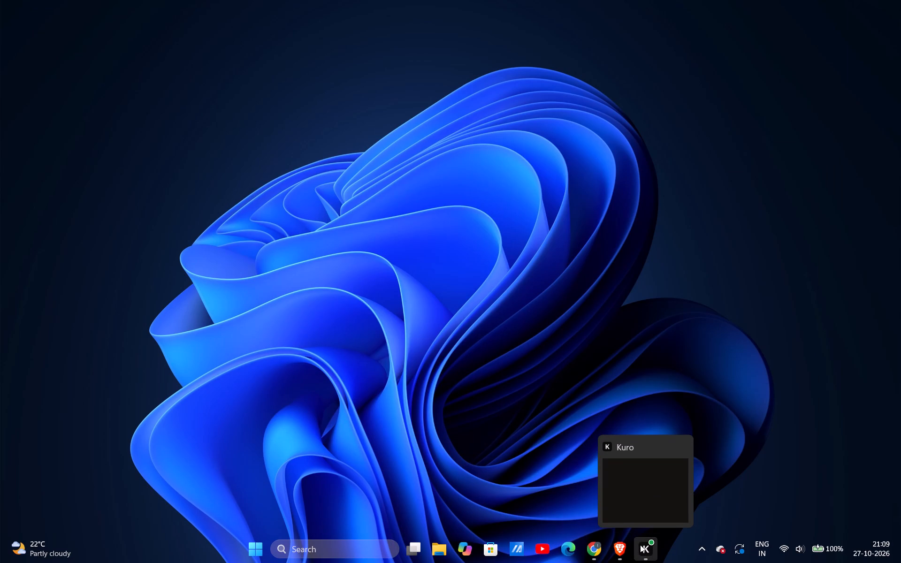
Switch to File Explorer, open the Desktop folder and copy the game_controller JPG file.
left_click(478, 420)
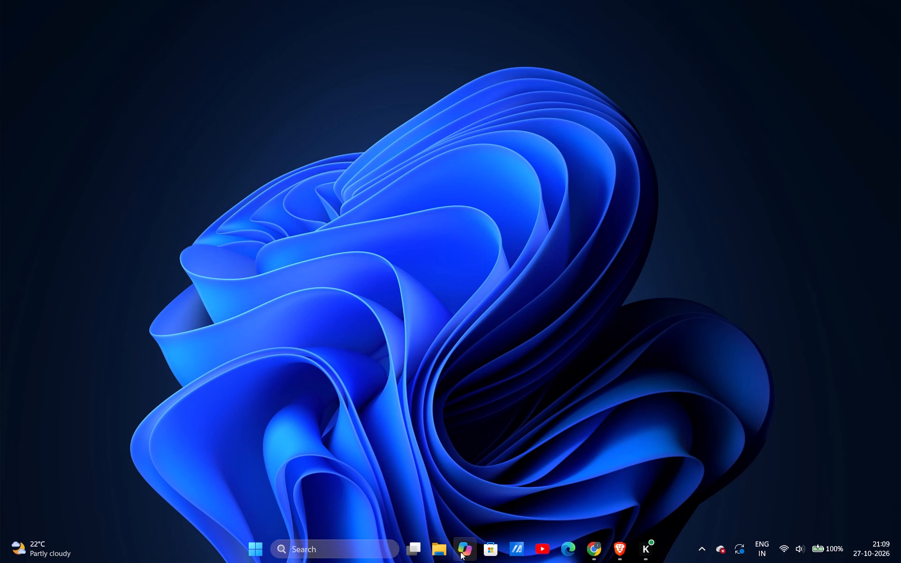
left_click(443, 551)
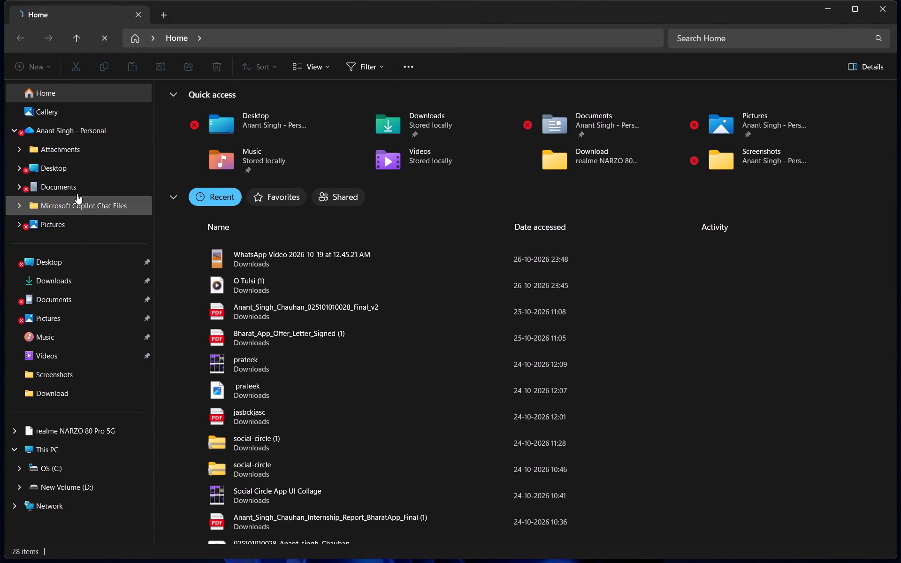
left_click(74, 148)
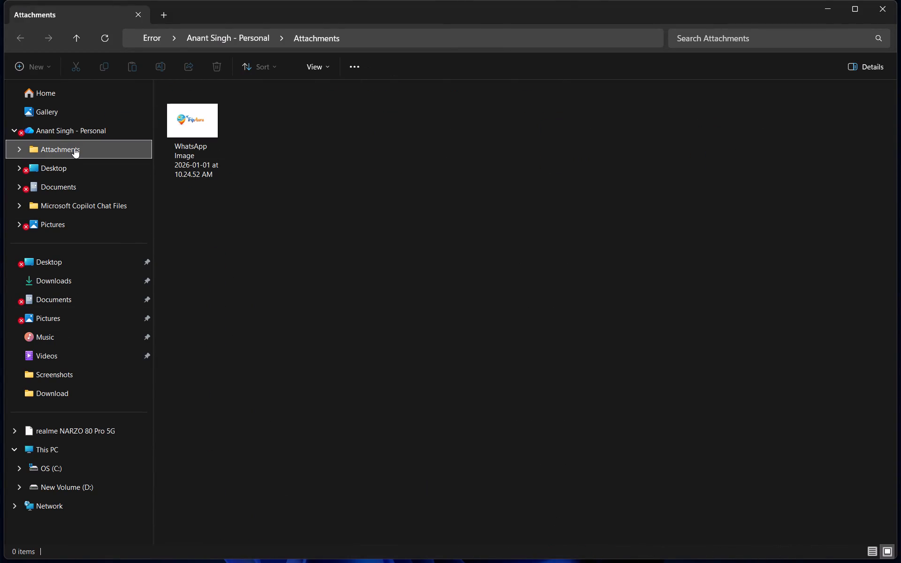
left_click(78, 170)
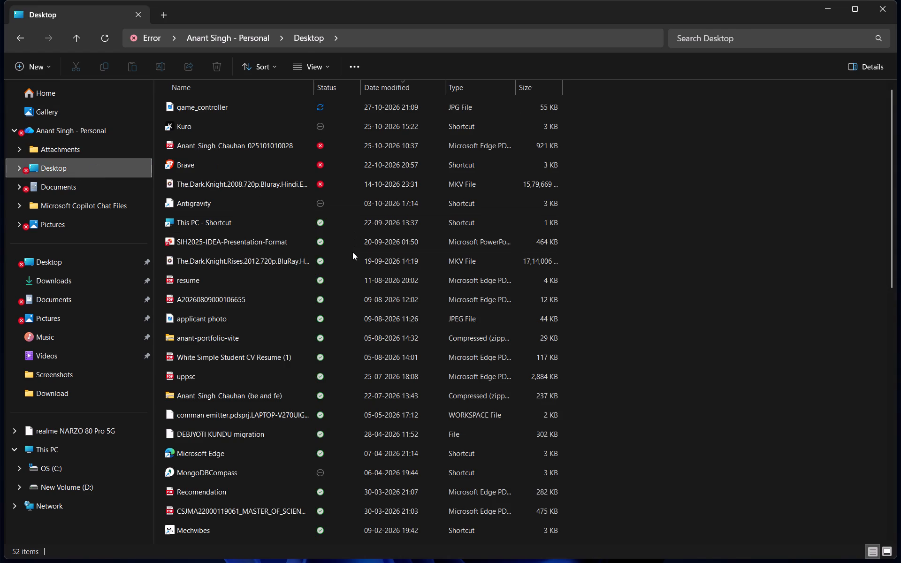
scroll(352, 252, "up", 2)
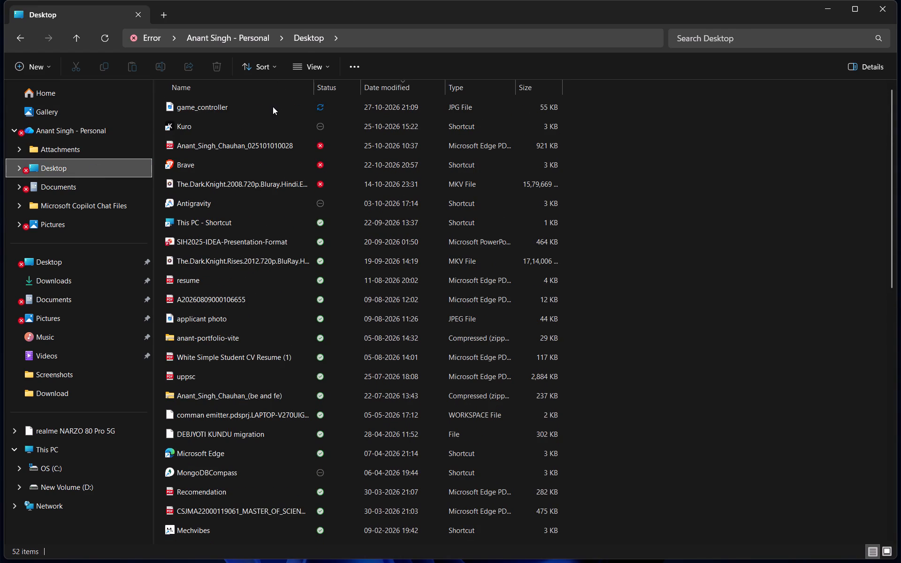
left_click(273, 107)
right_click(273, 107)
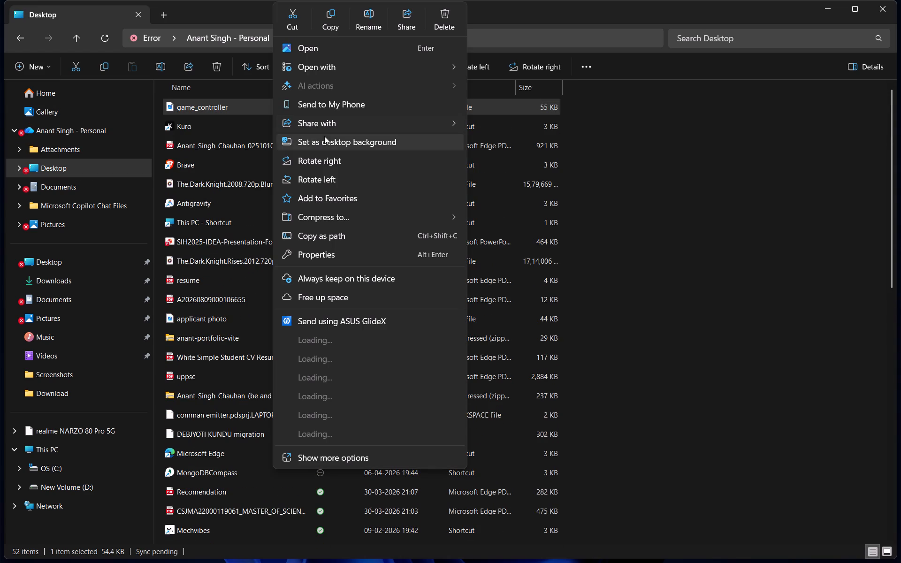
left_click(335, 22)
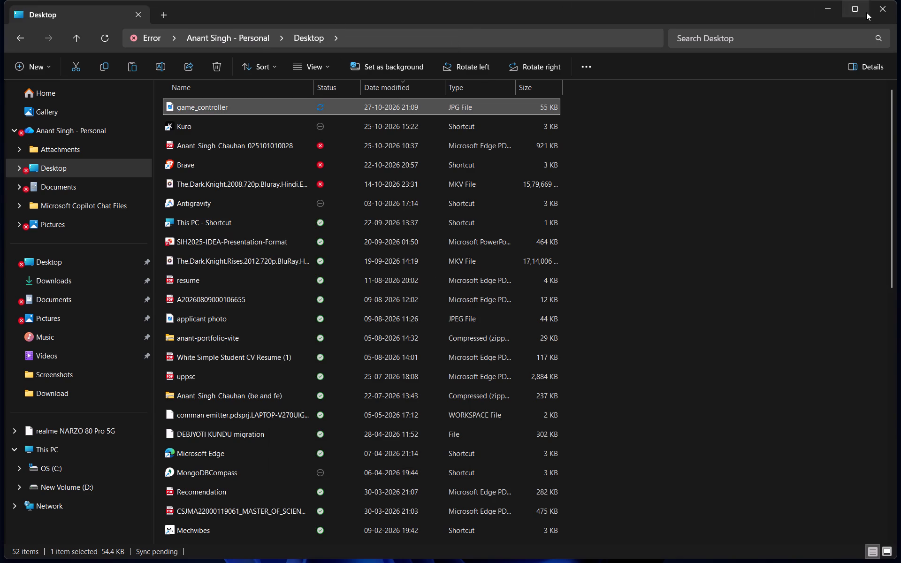
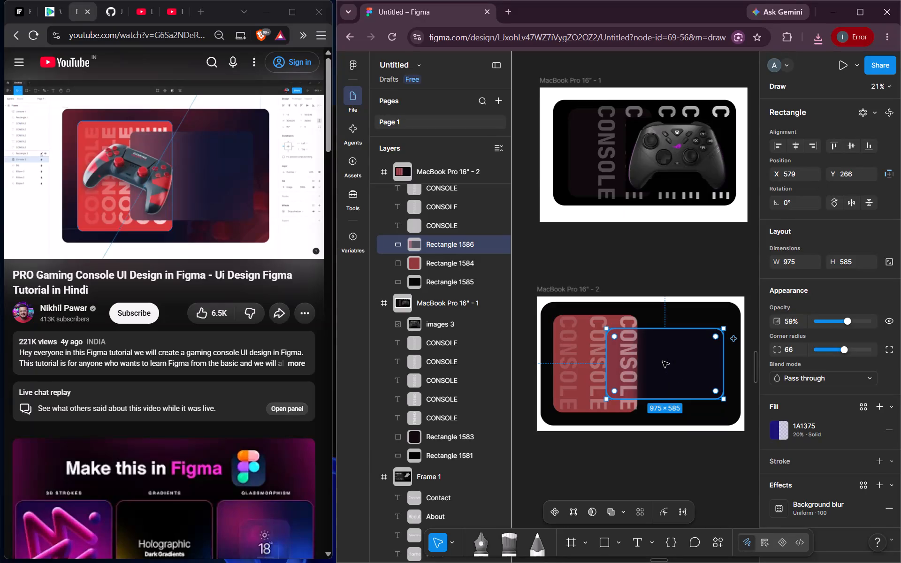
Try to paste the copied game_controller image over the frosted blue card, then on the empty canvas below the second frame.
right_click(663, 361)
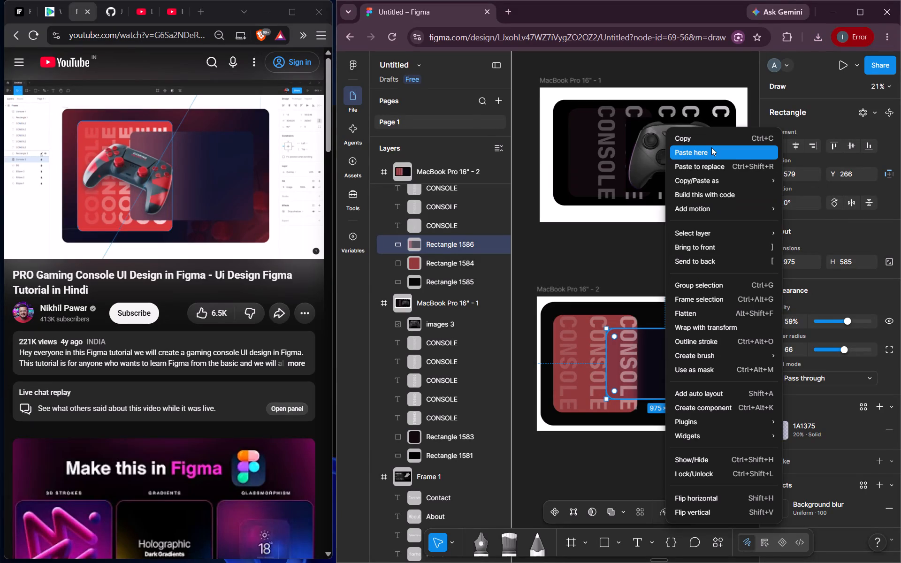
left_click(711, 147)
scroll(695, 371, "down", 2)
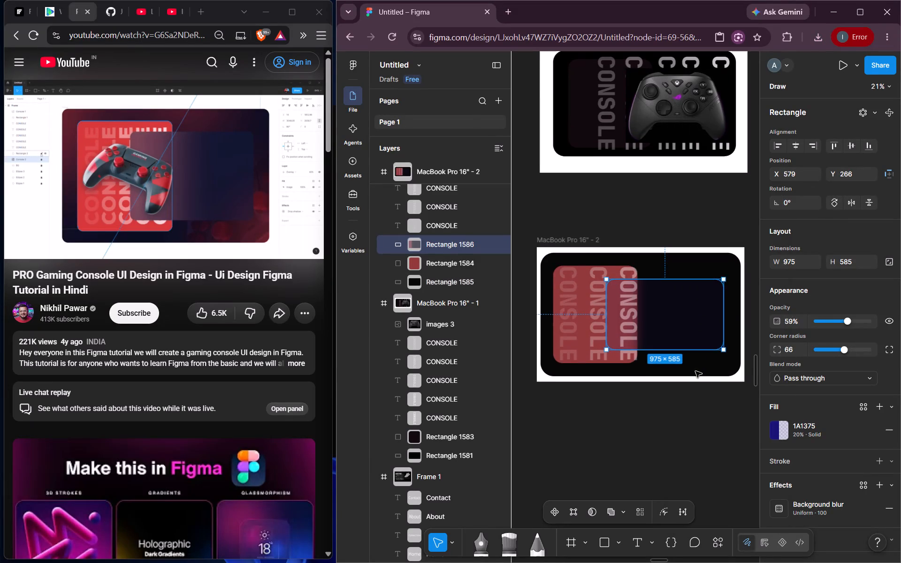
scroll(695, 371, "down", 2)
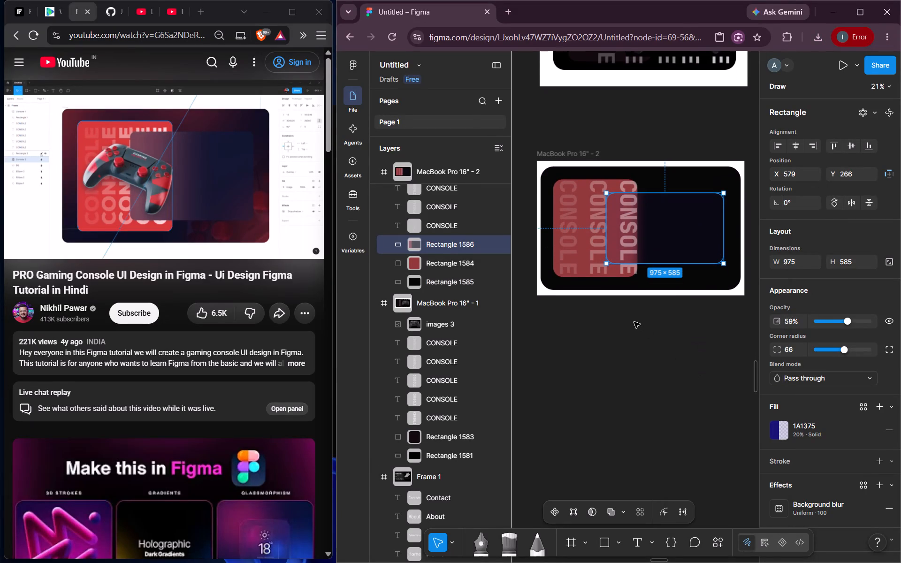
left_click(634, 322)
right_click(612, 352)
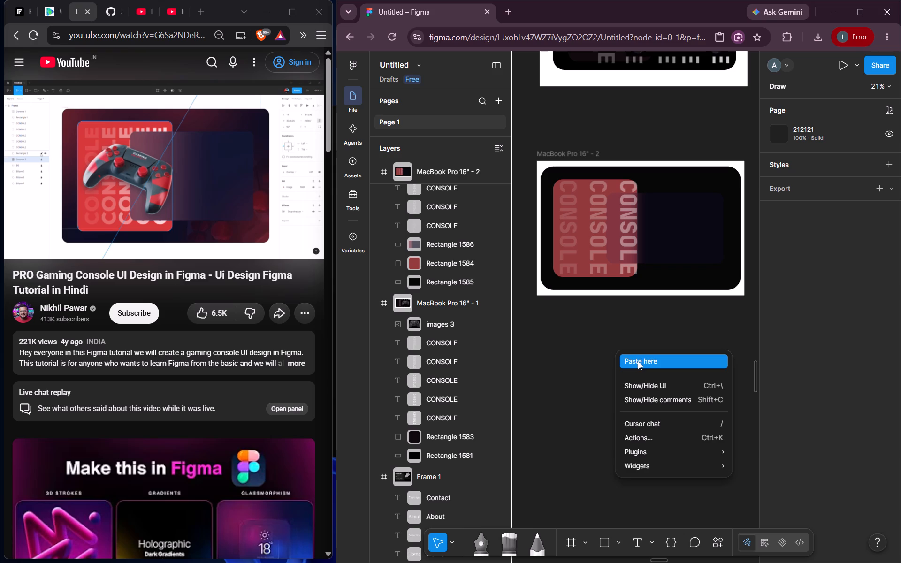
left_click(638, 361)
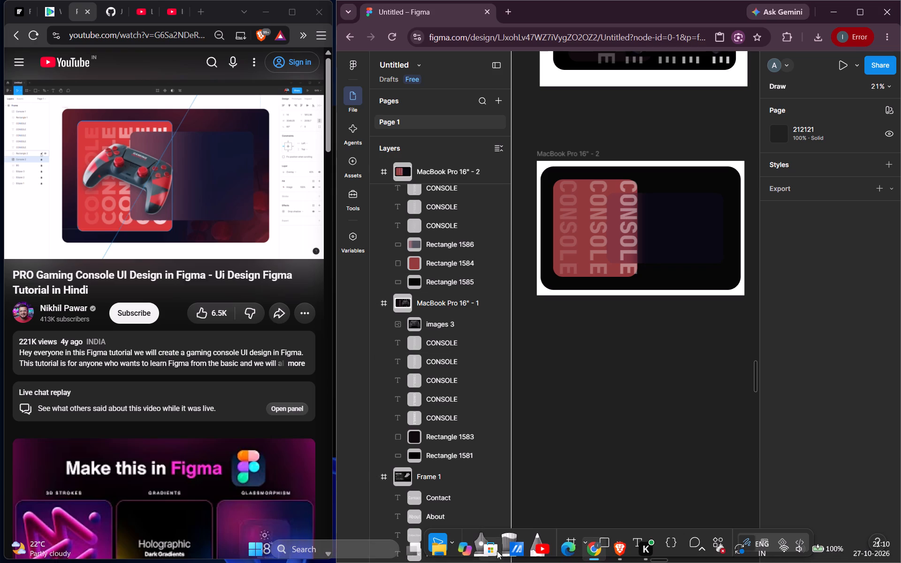
Bring the game_controller file from File Explorer's Desktop folder into the Figma design and place it on empty canvas below the second frame.
left_click(437, 550)
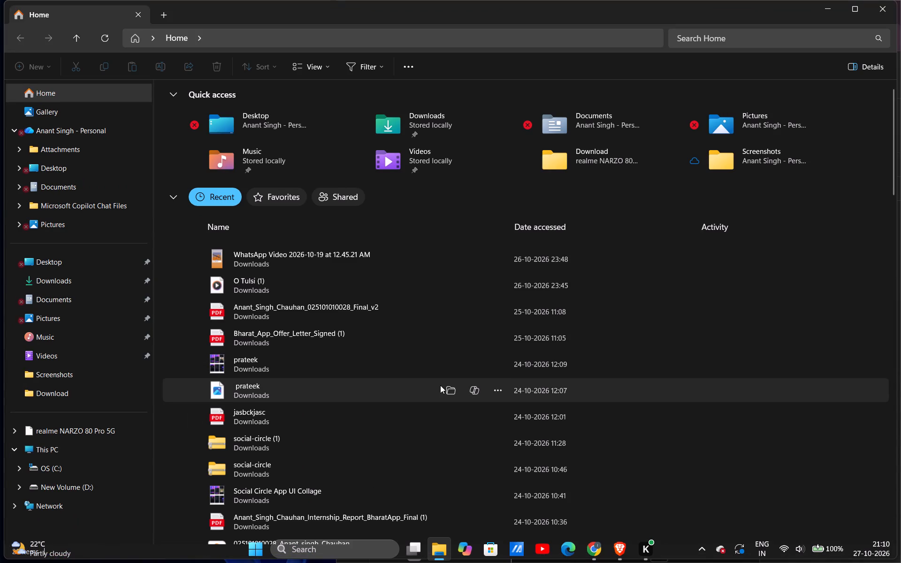
key("super+Left")
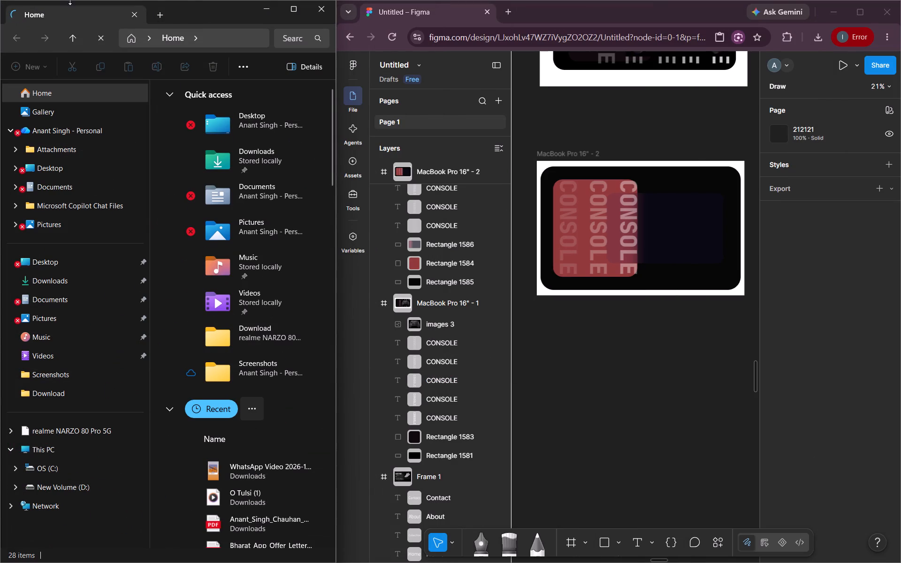
left_click_drag(195, 3, 190, 139)
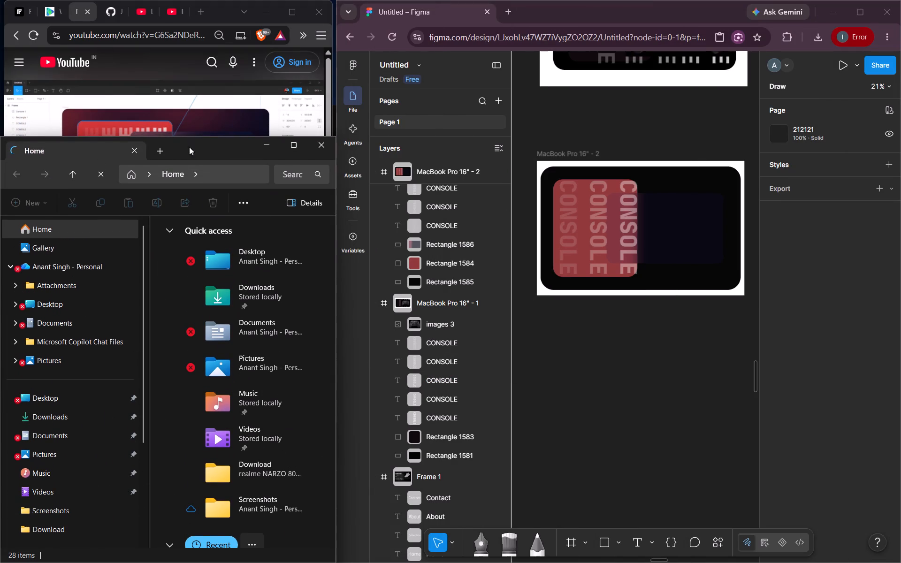
left_click(71, 310)
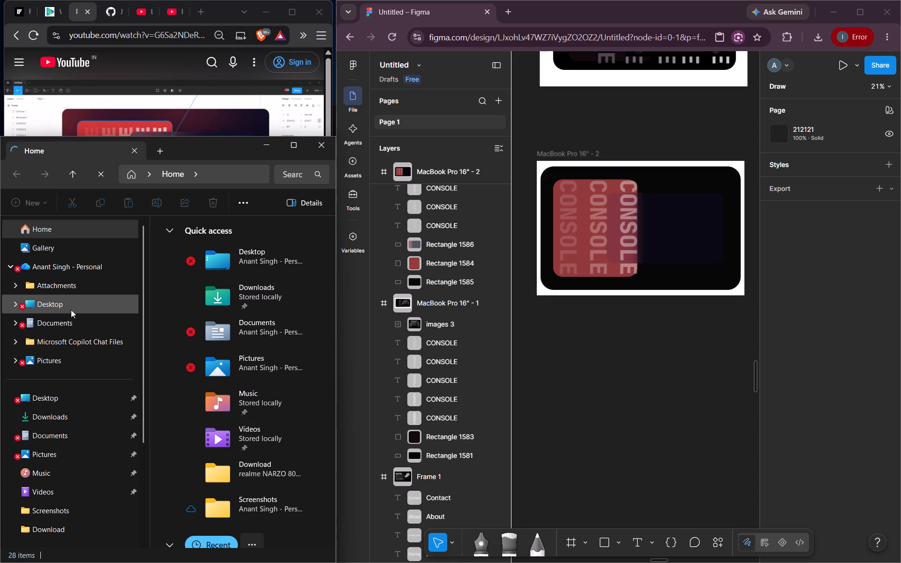
left_click_drag(206, 246, 273, 238)
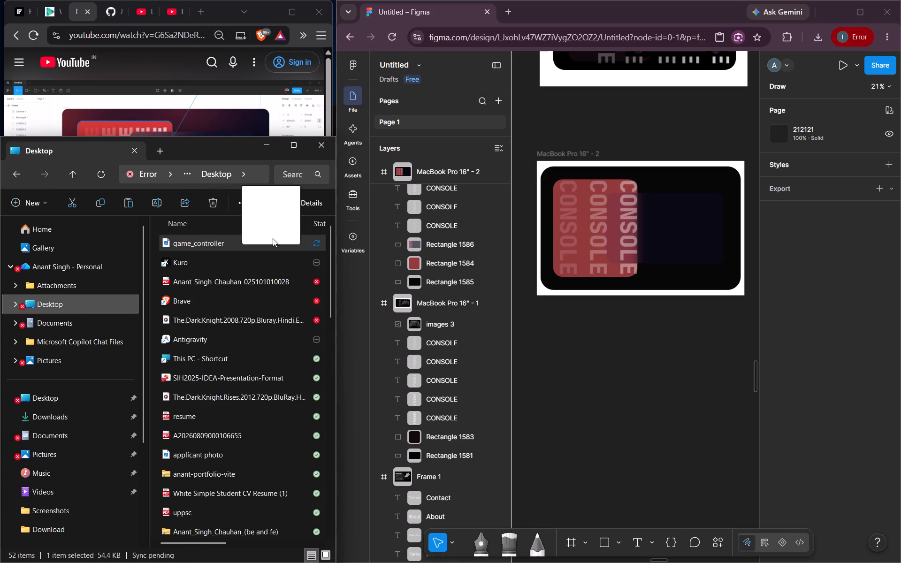
left_click_drag(273, 238, 668, 261)
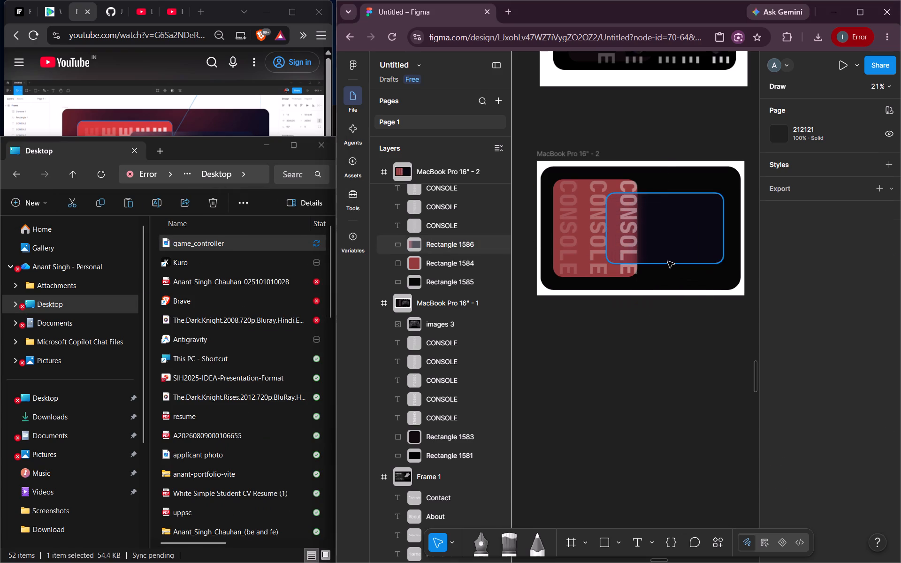
left_click(317, 146)
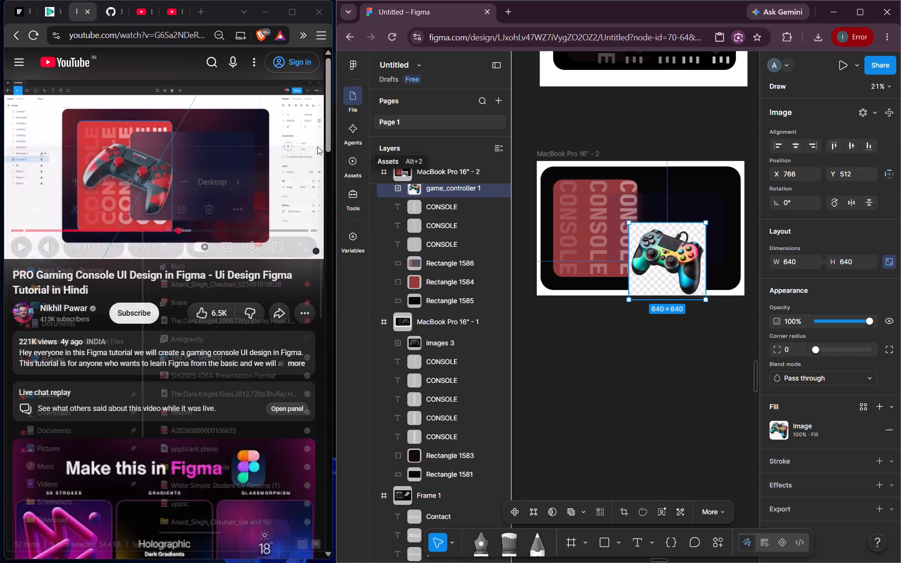
left_click_drag(669, 264, 611, 388)
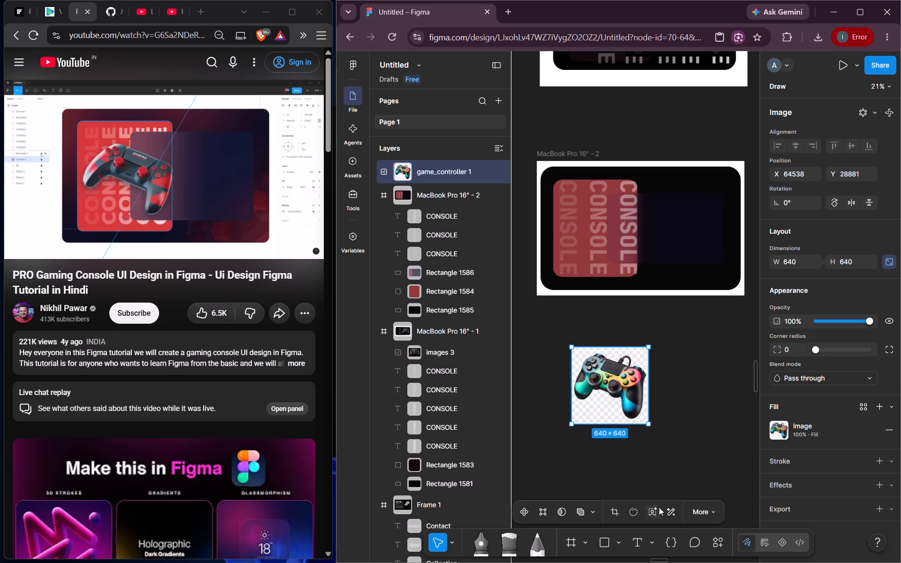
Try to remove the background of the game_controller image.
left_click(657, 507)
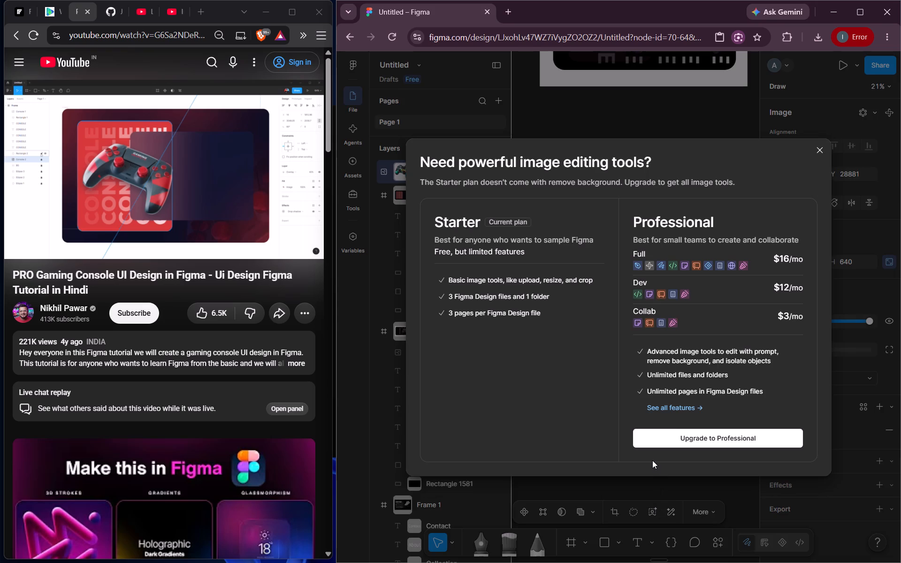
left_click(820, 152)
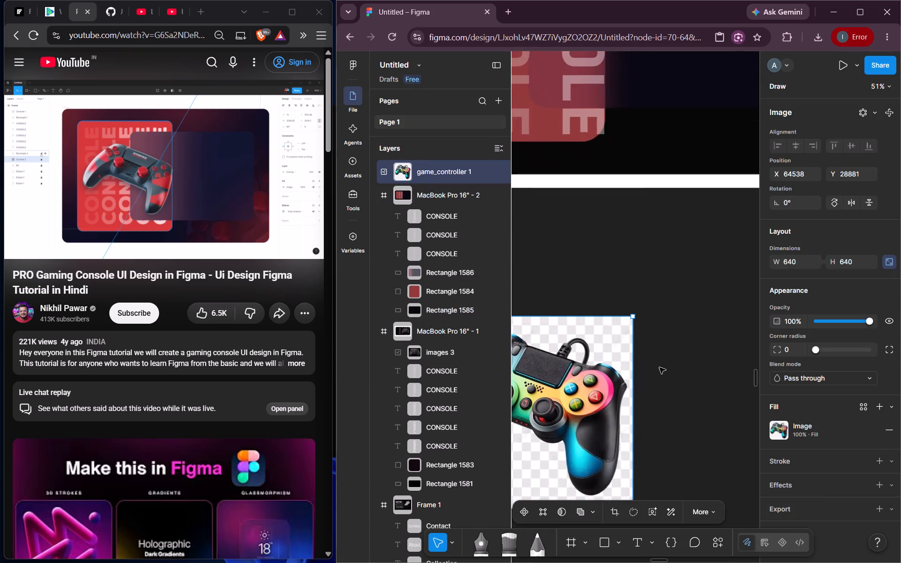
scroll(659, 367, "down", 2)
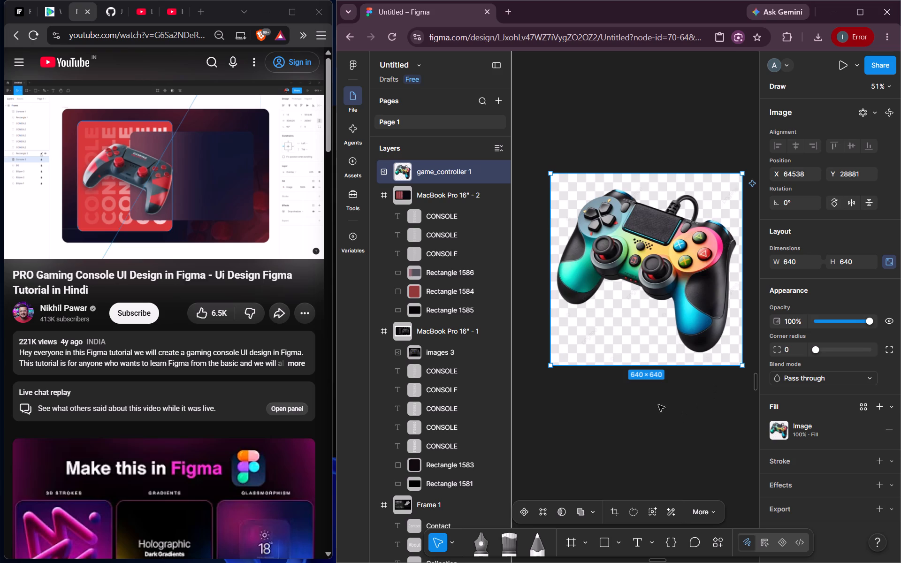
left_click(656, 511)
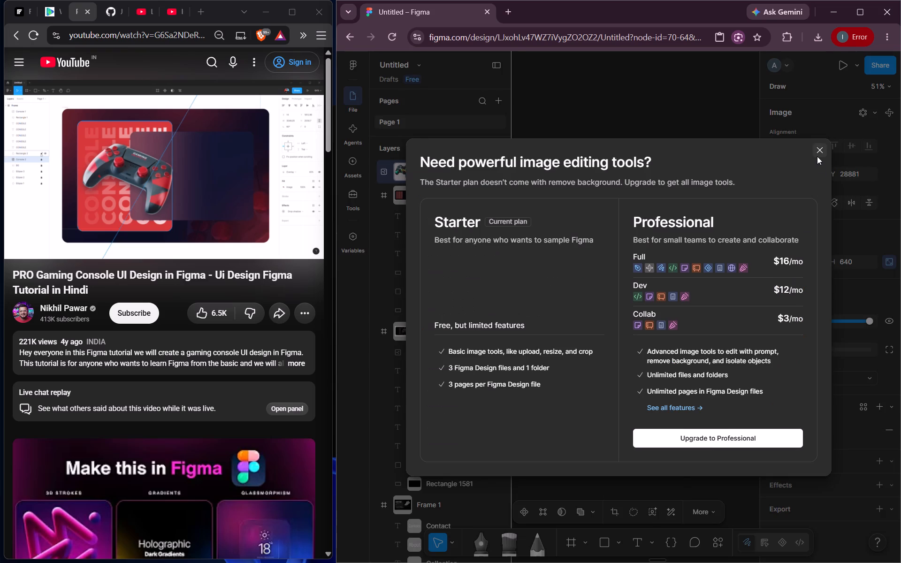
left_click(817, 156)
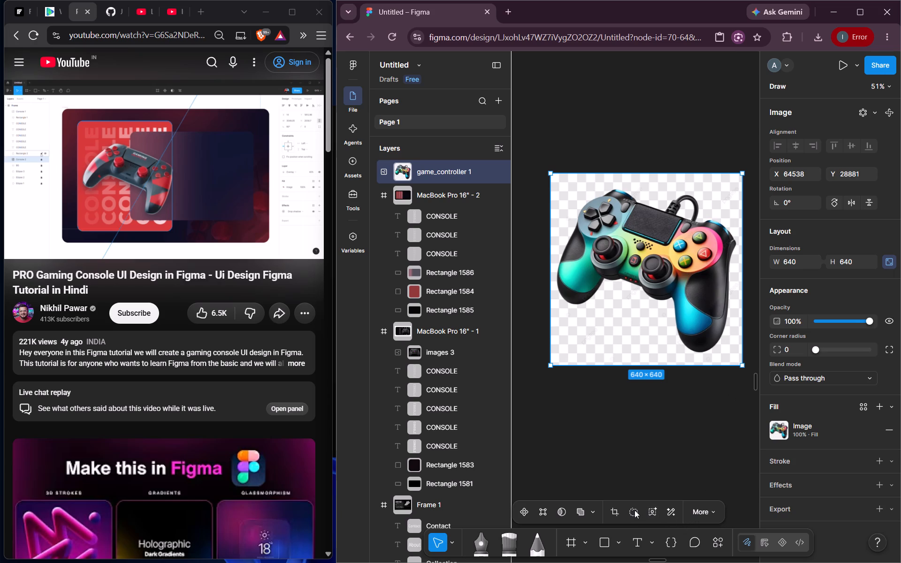
Start a lasso area selection on the game_controller image, tracing the outer edge of the shoulder and D-pad side down to the grip.
left_click(634, 510)
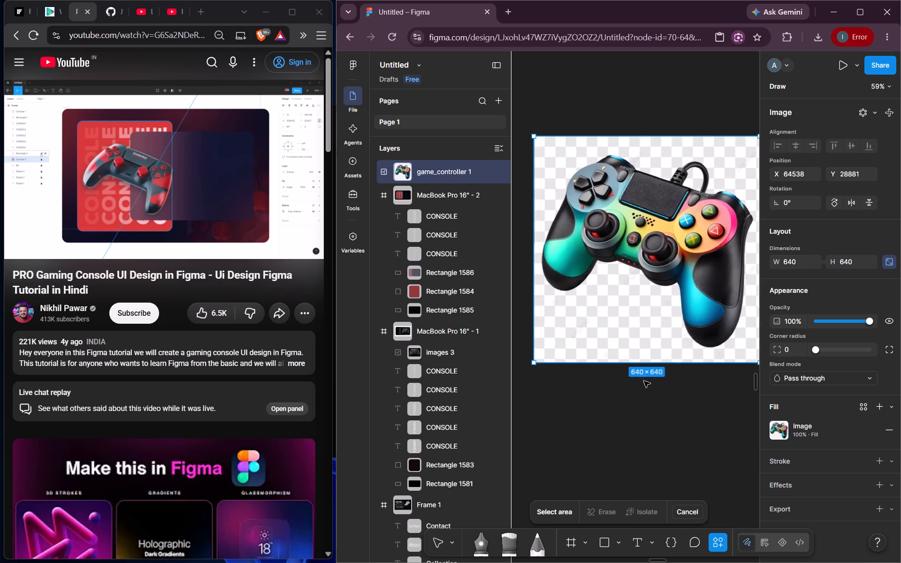
scroll(644, 381, "up", 2)
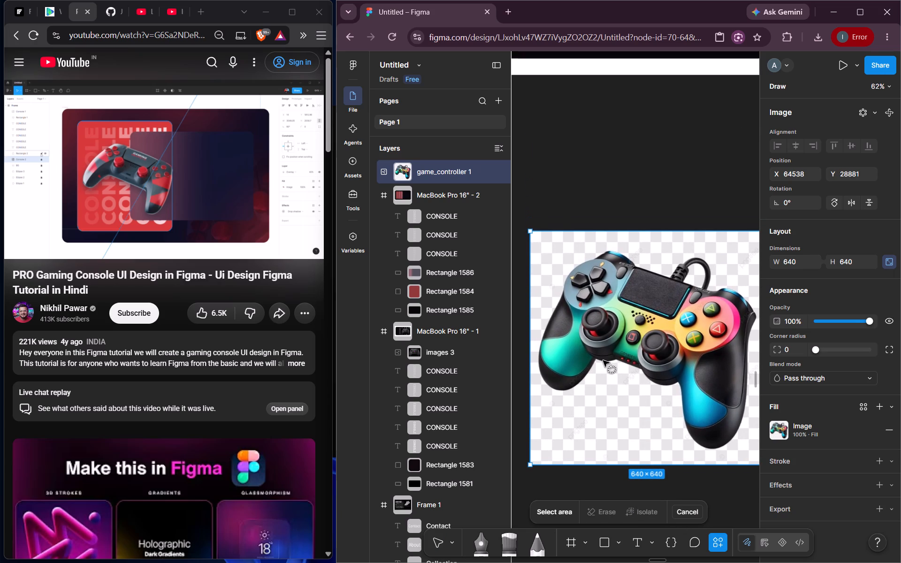
scroll(599, 329, "up", 1)
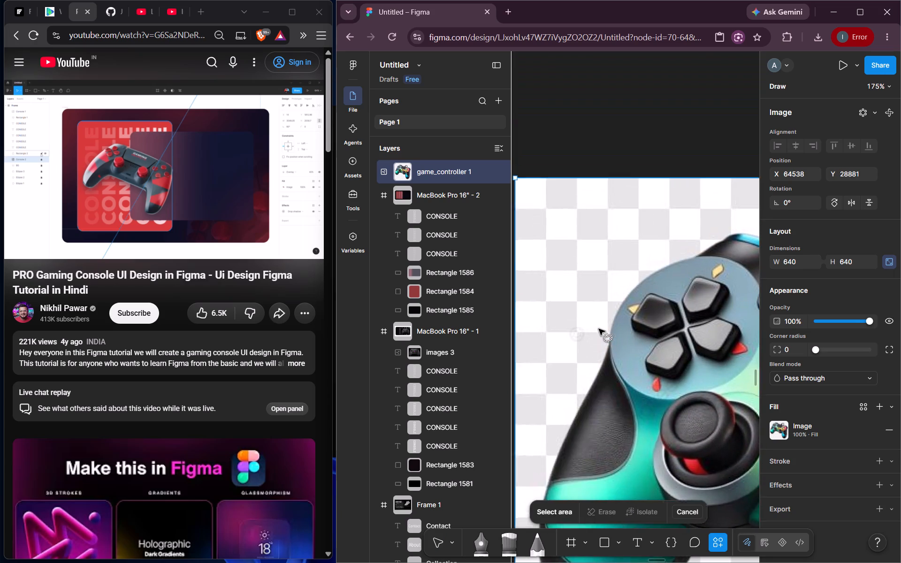
scroll(599, 329, "up", 1)
left_click_drag(665, 216, 594, 252)
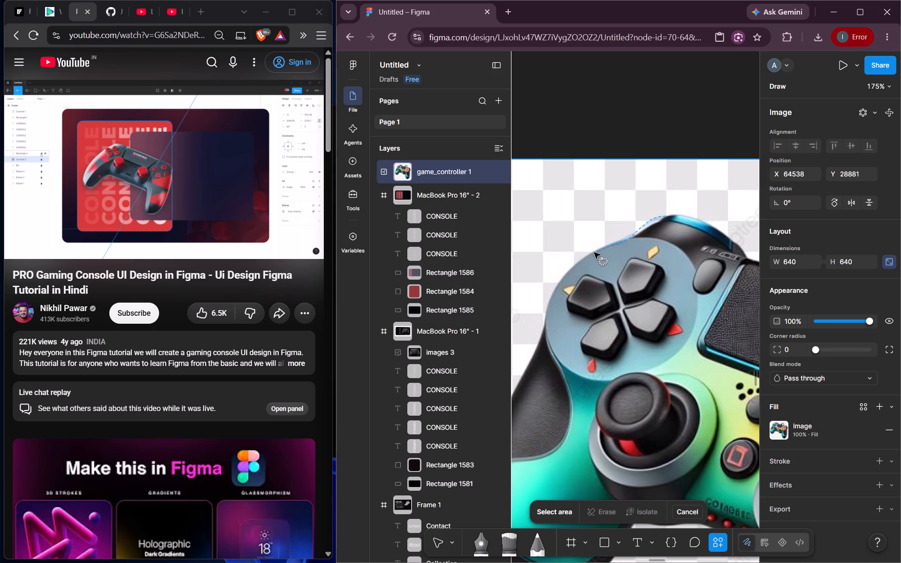
left_click_drag(594, 252, 544, 317)
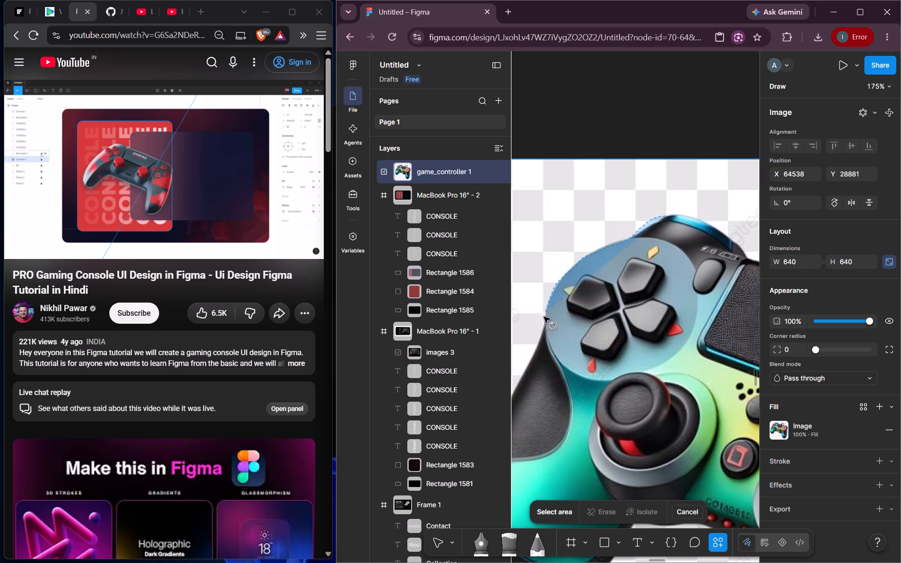
left_click_drag(544, 317, 524, 367)
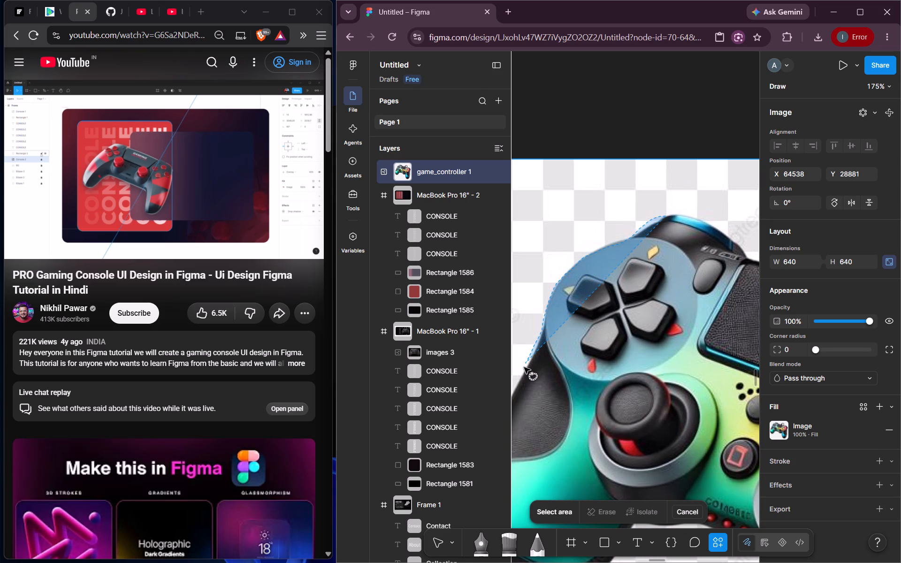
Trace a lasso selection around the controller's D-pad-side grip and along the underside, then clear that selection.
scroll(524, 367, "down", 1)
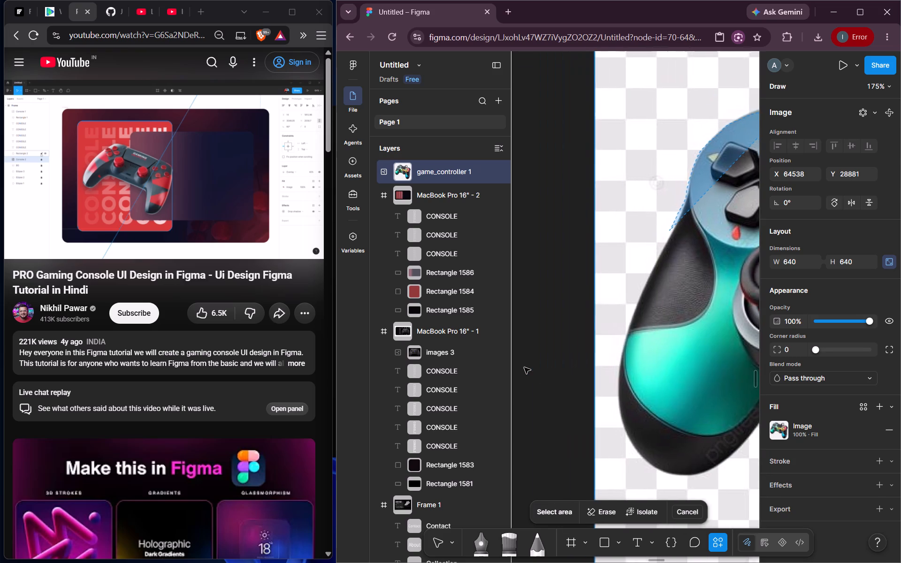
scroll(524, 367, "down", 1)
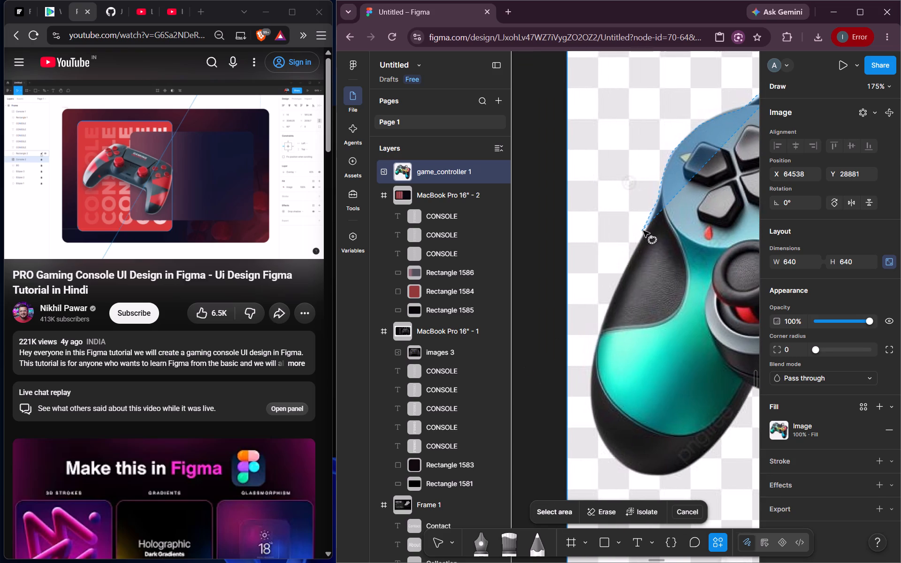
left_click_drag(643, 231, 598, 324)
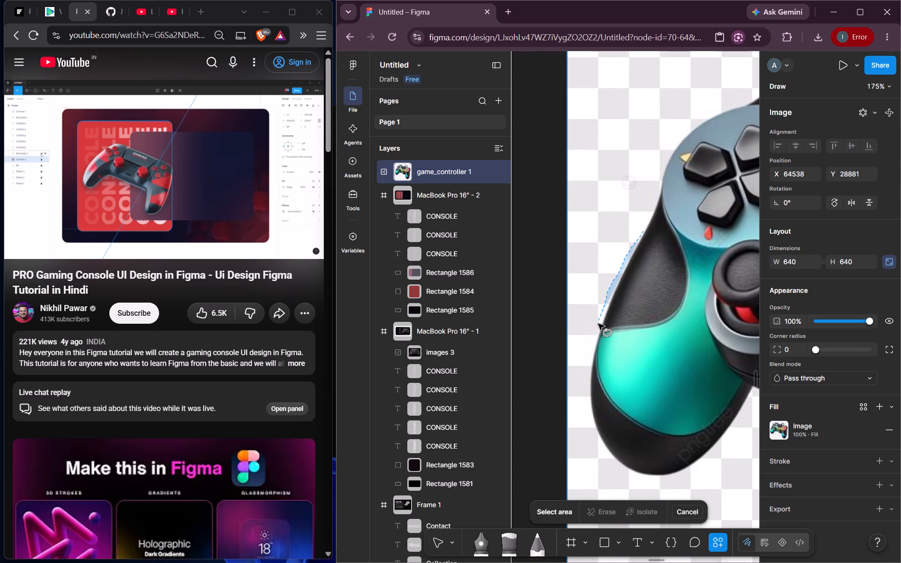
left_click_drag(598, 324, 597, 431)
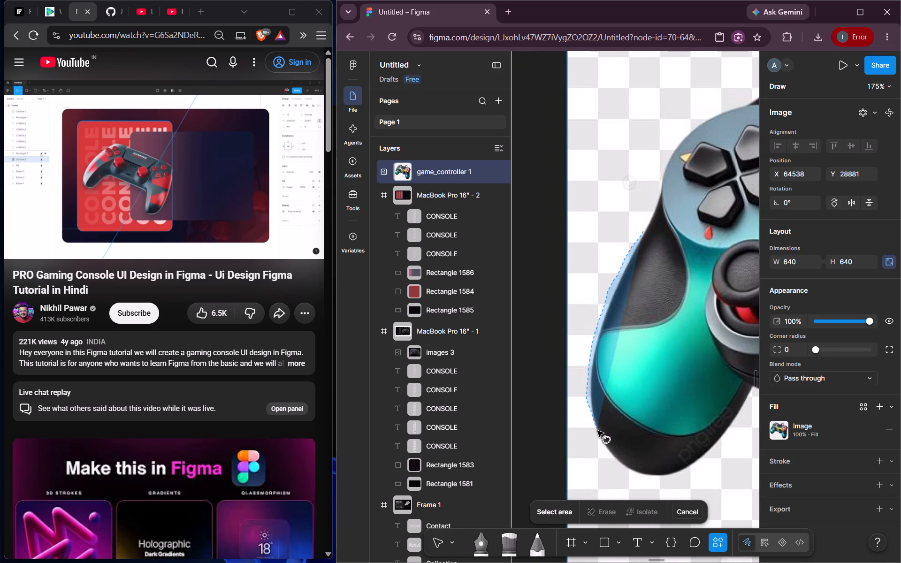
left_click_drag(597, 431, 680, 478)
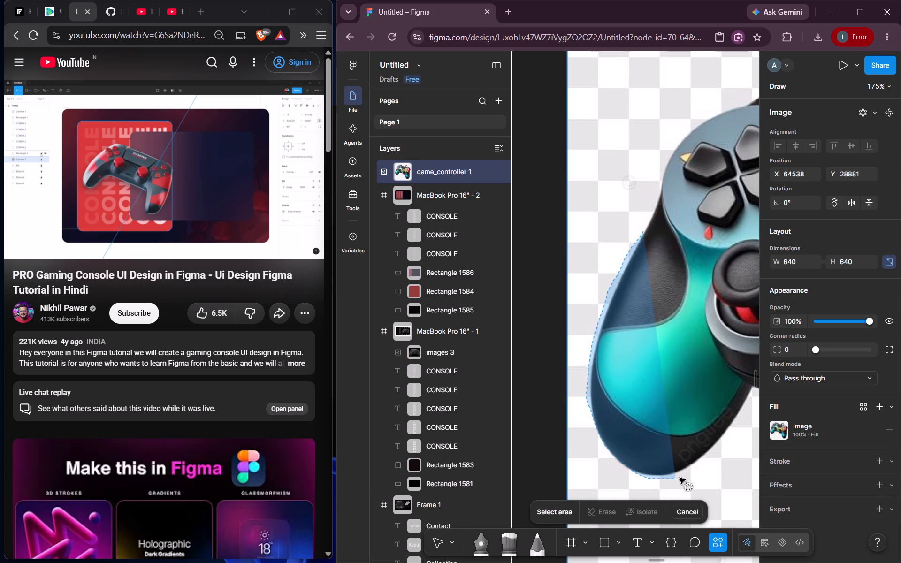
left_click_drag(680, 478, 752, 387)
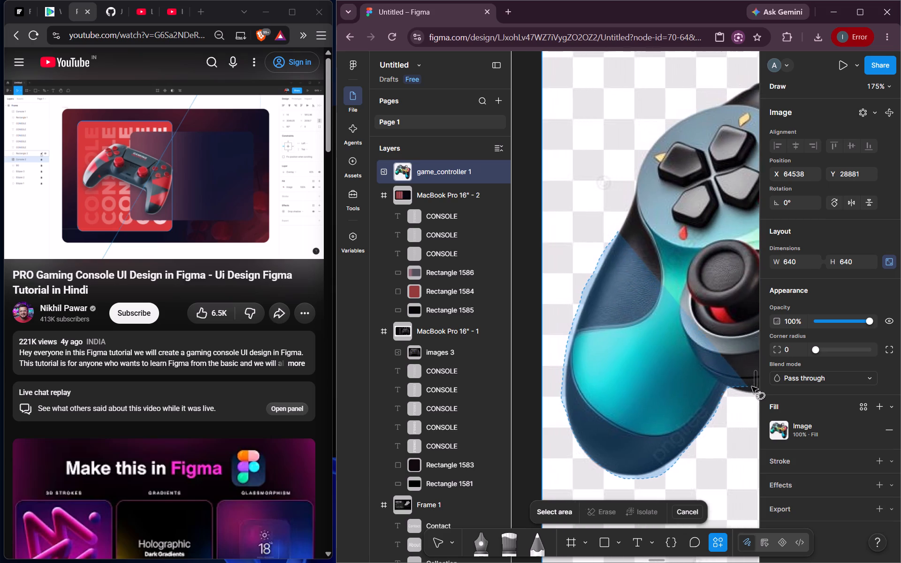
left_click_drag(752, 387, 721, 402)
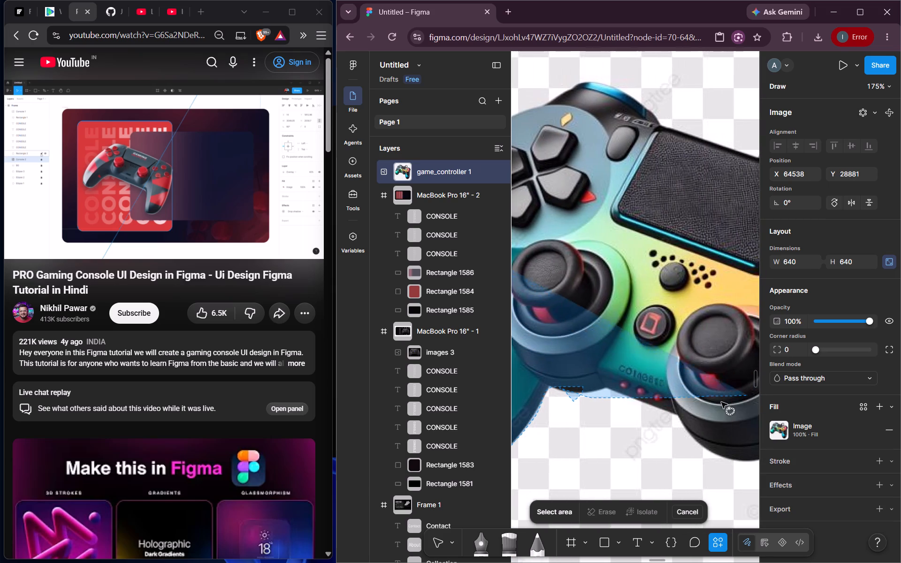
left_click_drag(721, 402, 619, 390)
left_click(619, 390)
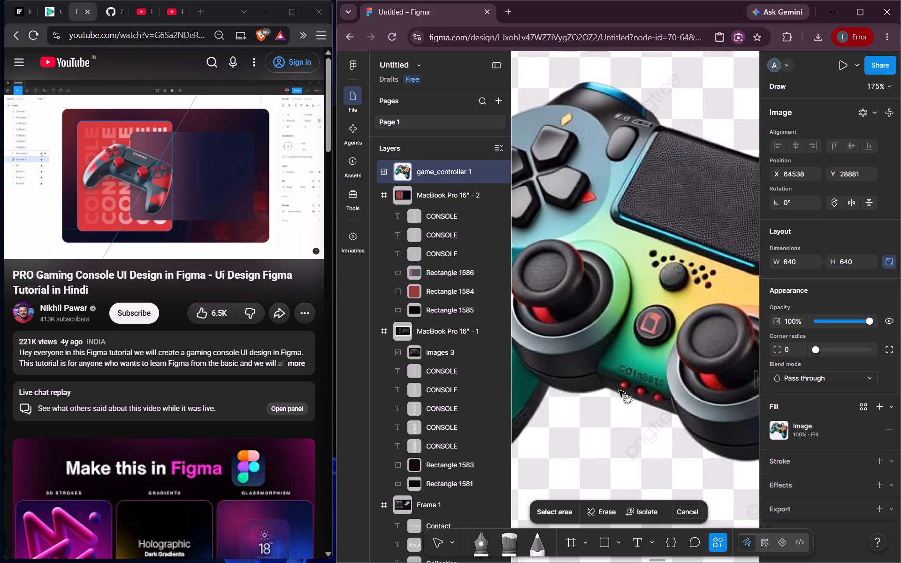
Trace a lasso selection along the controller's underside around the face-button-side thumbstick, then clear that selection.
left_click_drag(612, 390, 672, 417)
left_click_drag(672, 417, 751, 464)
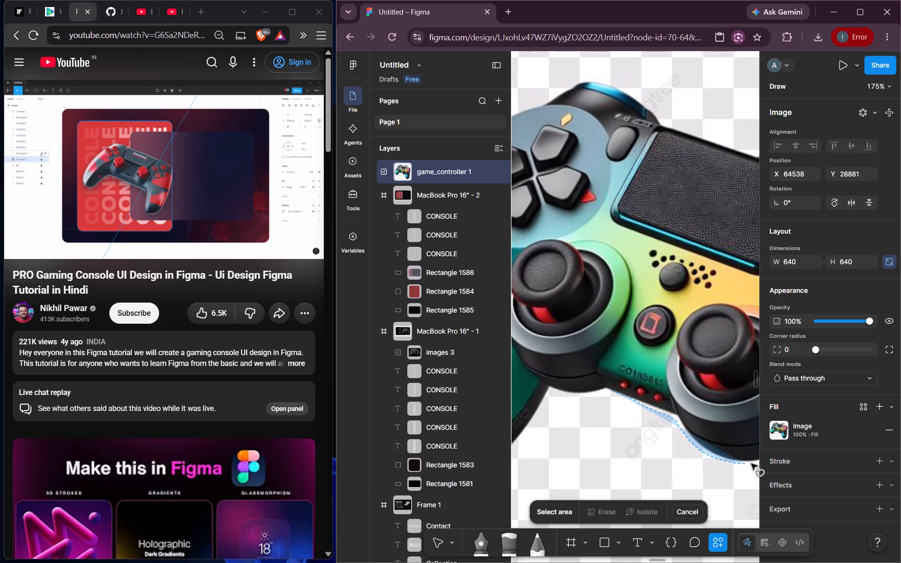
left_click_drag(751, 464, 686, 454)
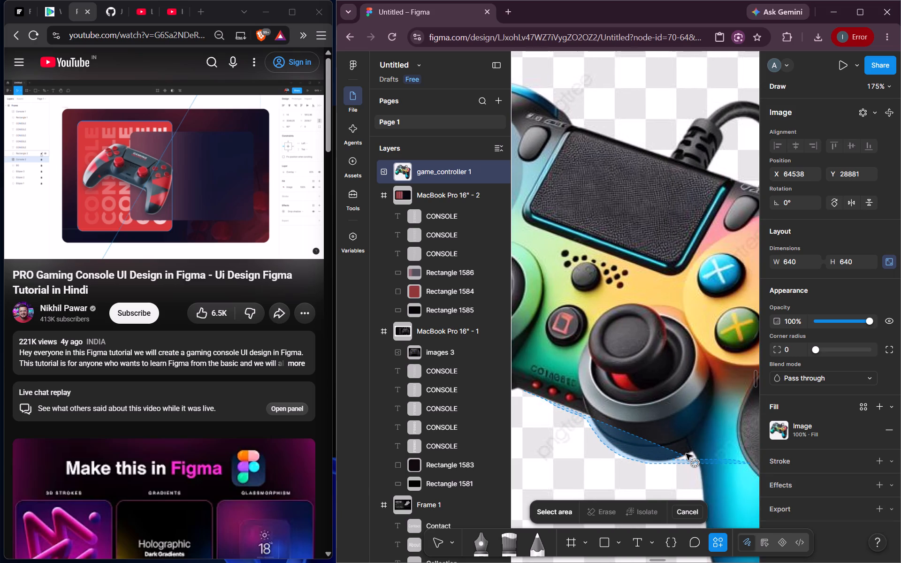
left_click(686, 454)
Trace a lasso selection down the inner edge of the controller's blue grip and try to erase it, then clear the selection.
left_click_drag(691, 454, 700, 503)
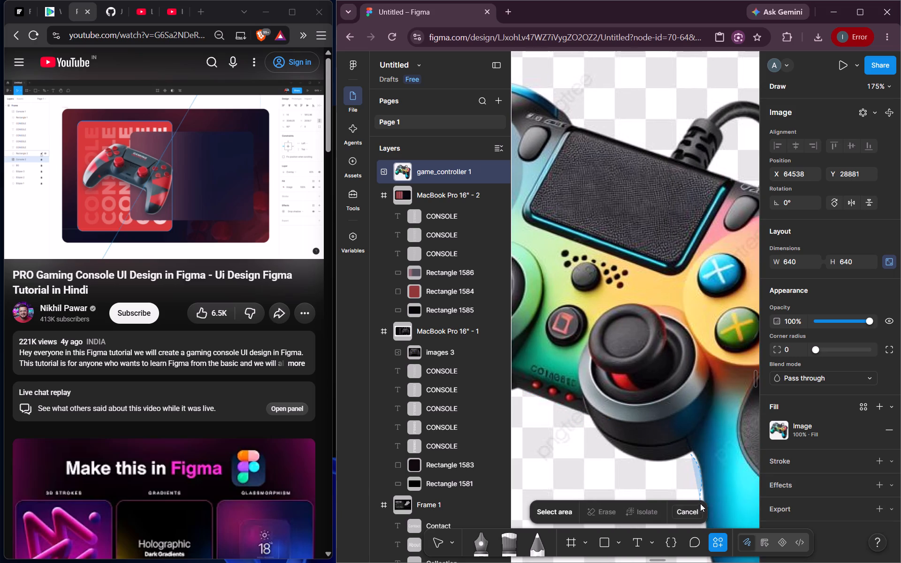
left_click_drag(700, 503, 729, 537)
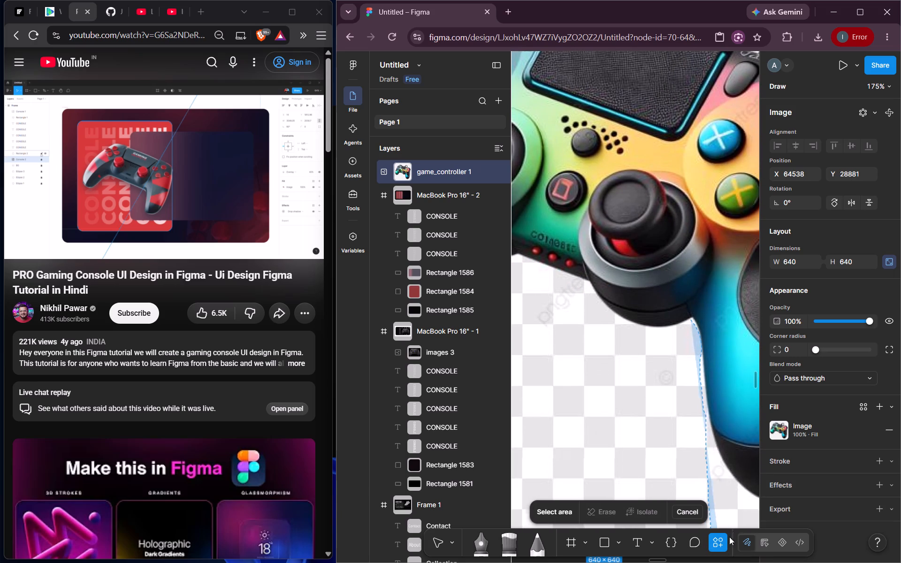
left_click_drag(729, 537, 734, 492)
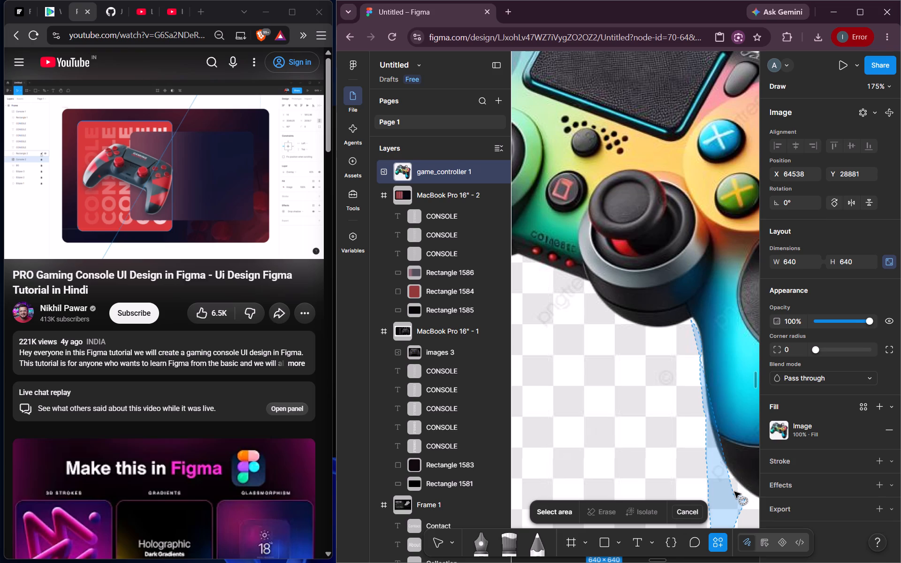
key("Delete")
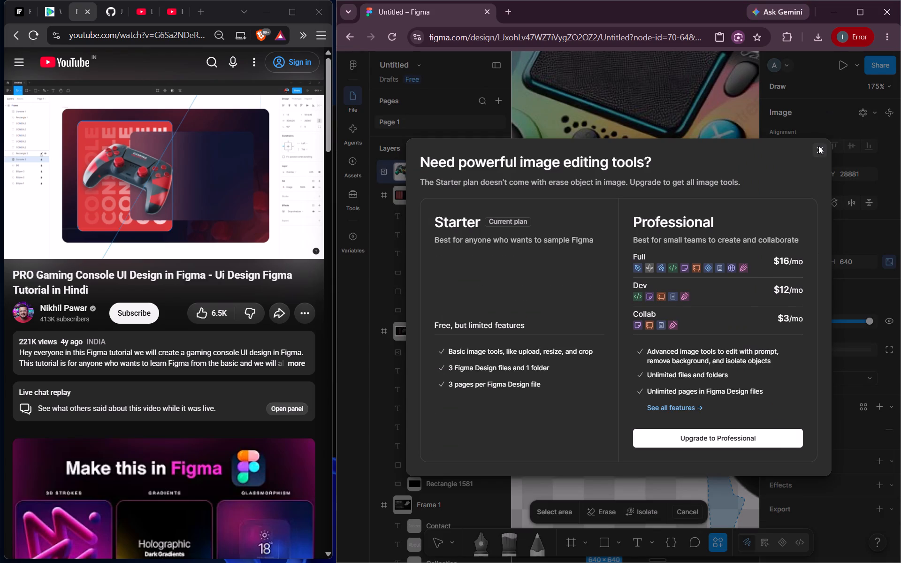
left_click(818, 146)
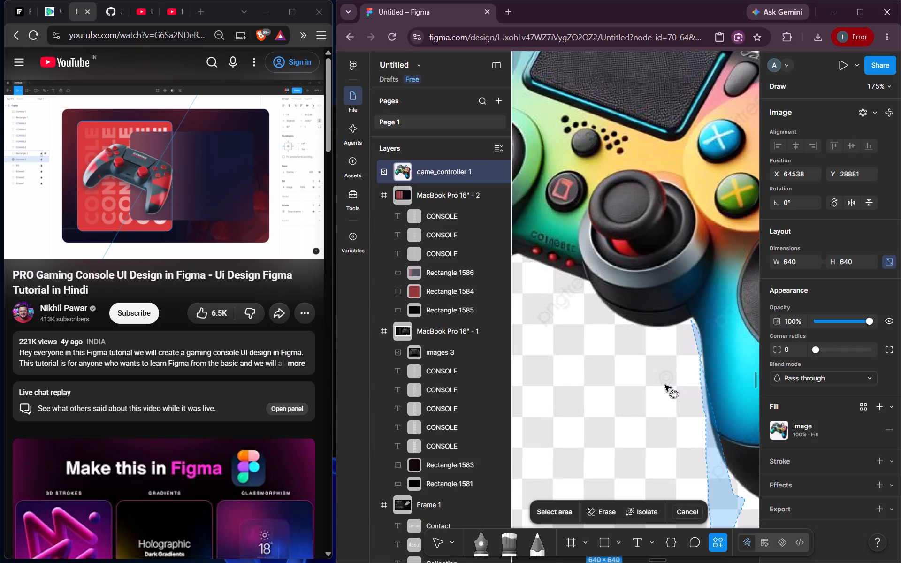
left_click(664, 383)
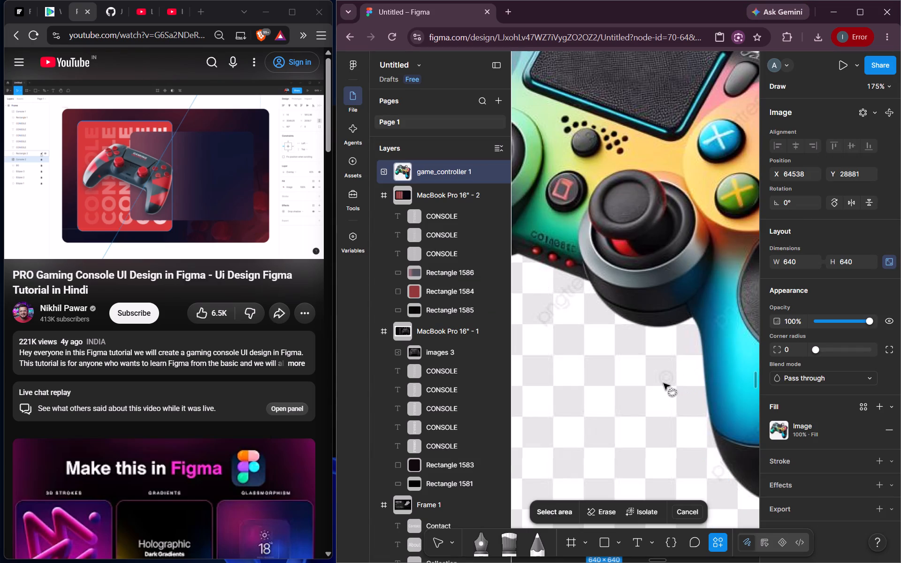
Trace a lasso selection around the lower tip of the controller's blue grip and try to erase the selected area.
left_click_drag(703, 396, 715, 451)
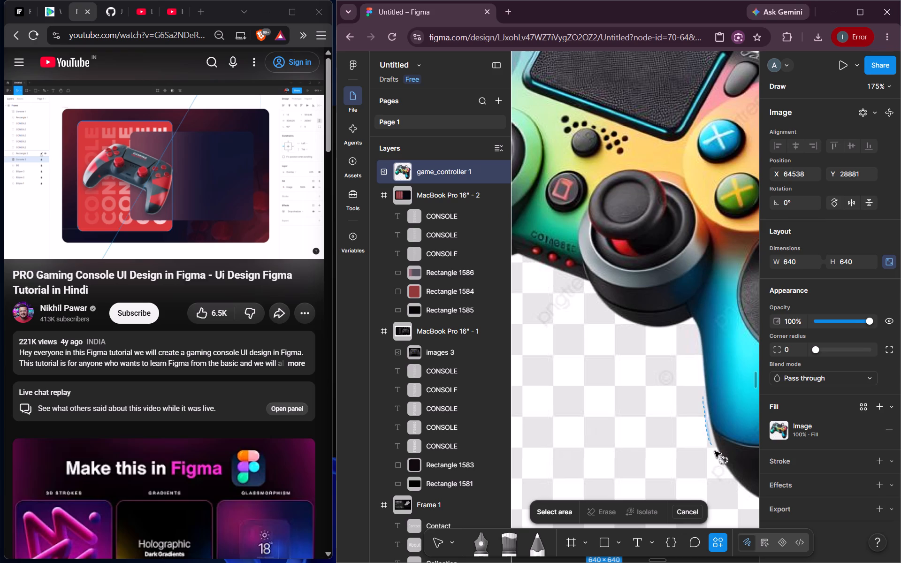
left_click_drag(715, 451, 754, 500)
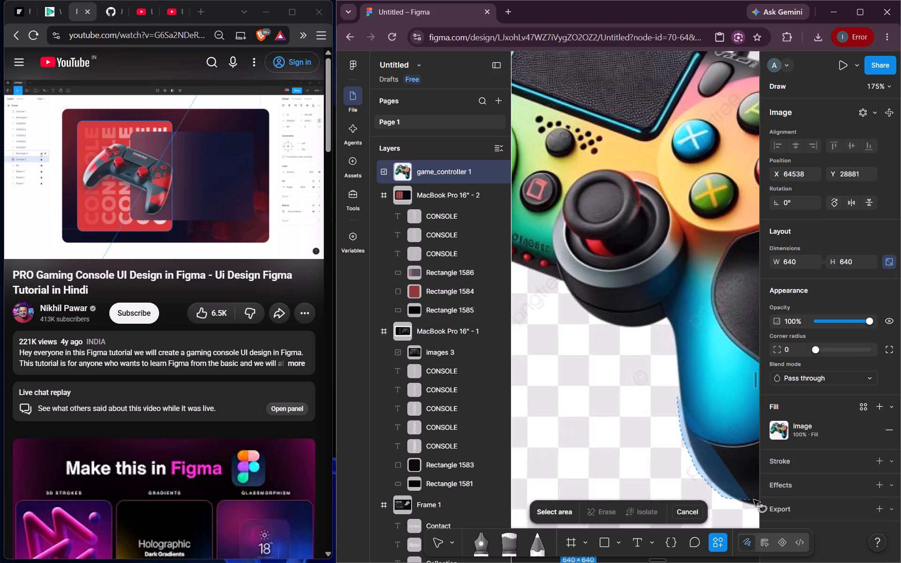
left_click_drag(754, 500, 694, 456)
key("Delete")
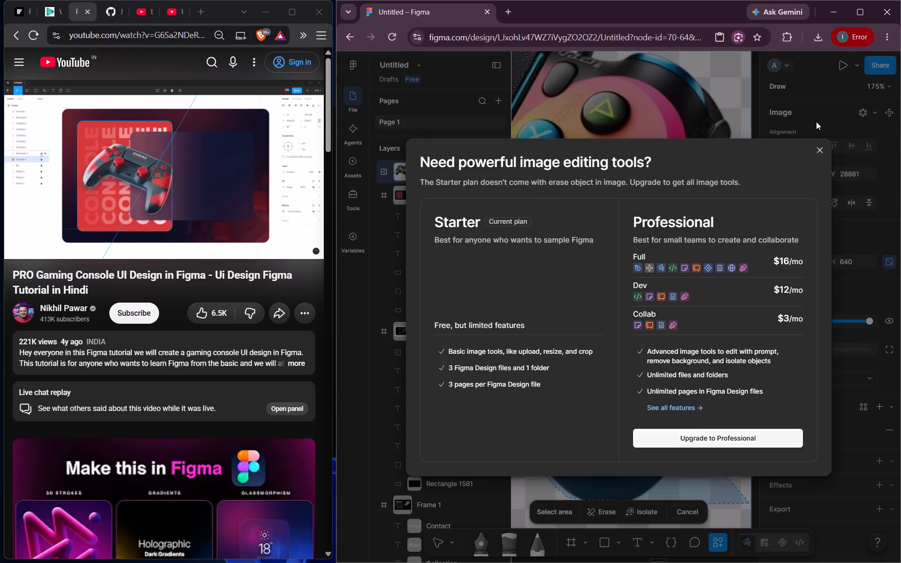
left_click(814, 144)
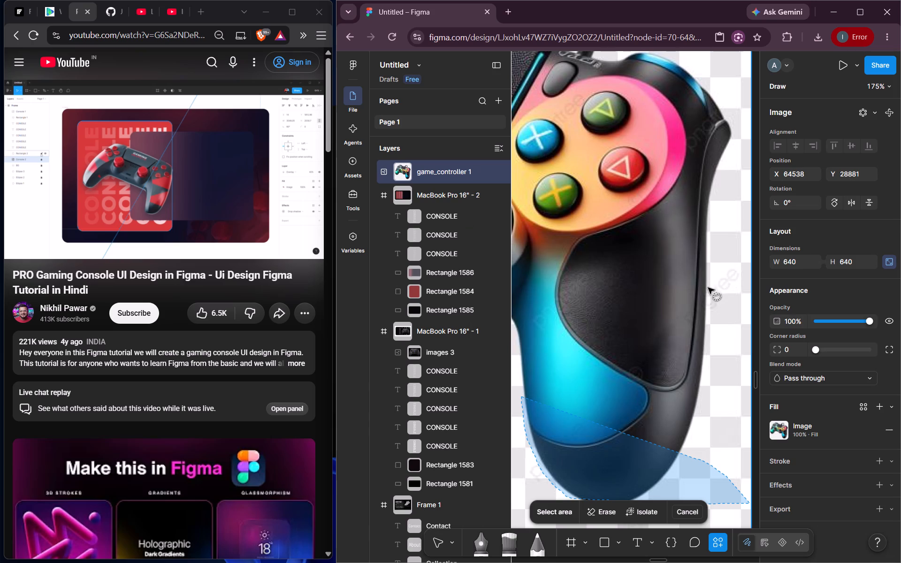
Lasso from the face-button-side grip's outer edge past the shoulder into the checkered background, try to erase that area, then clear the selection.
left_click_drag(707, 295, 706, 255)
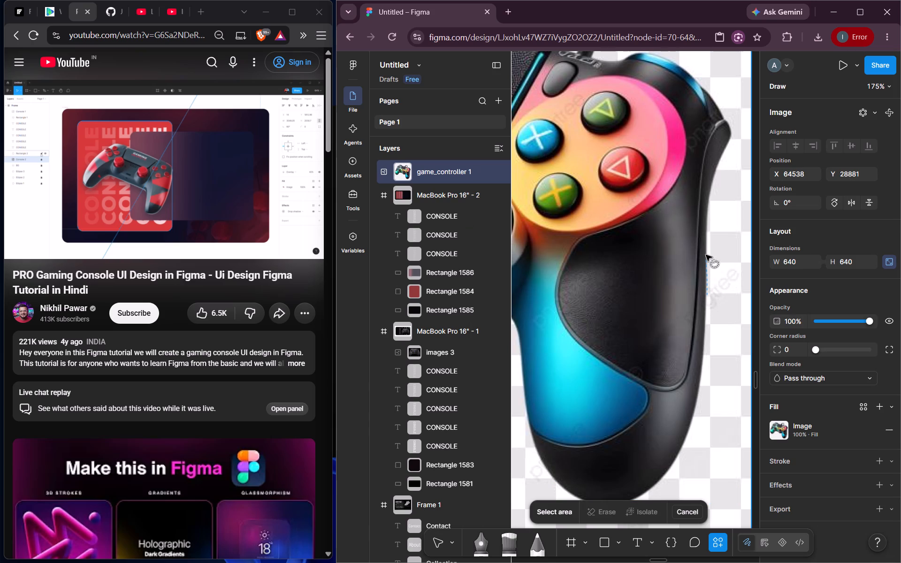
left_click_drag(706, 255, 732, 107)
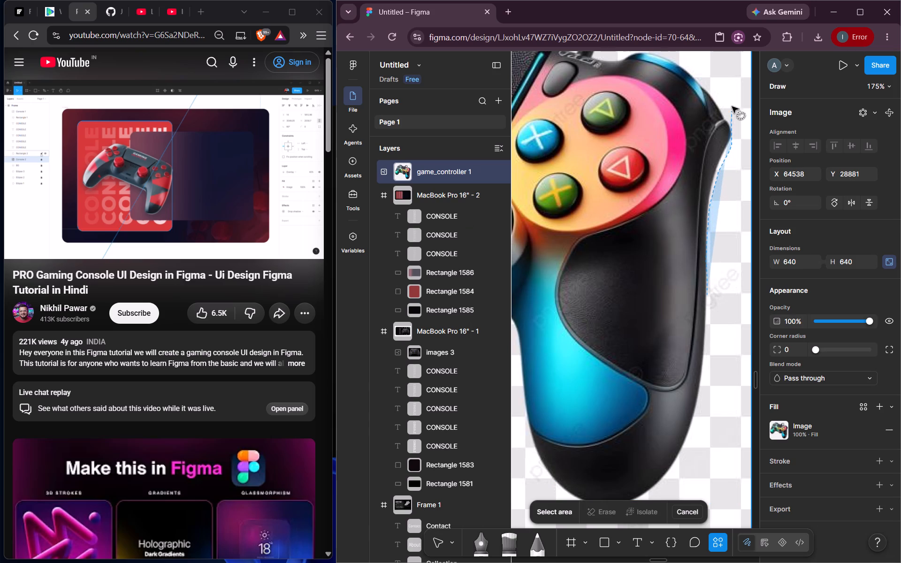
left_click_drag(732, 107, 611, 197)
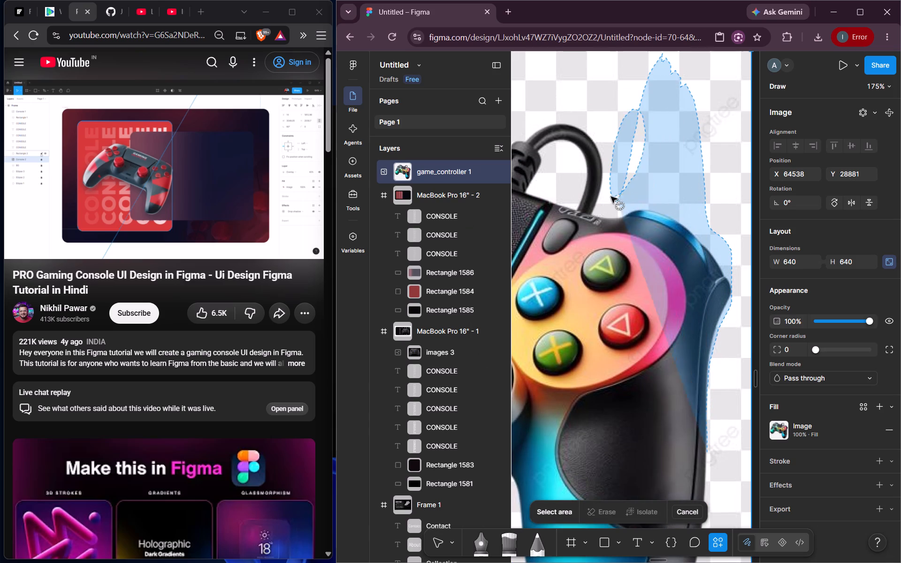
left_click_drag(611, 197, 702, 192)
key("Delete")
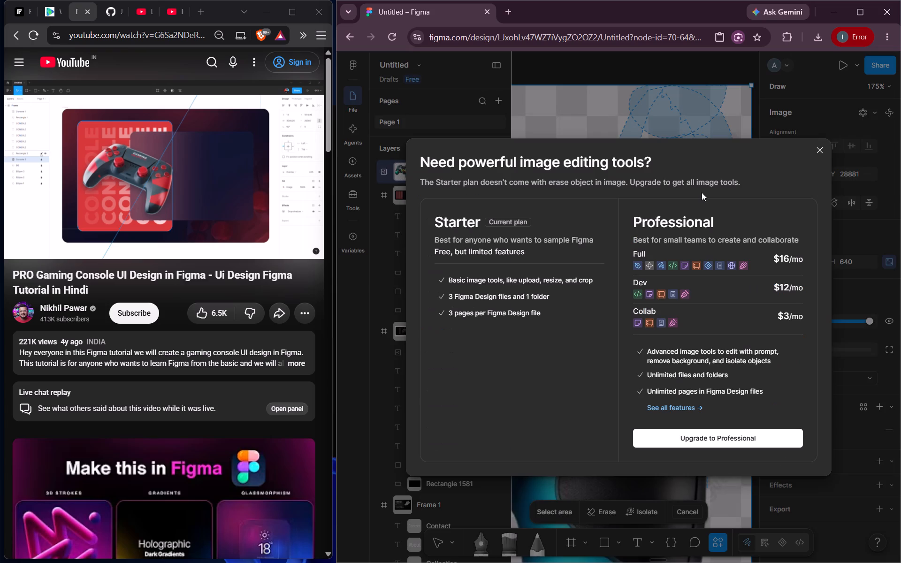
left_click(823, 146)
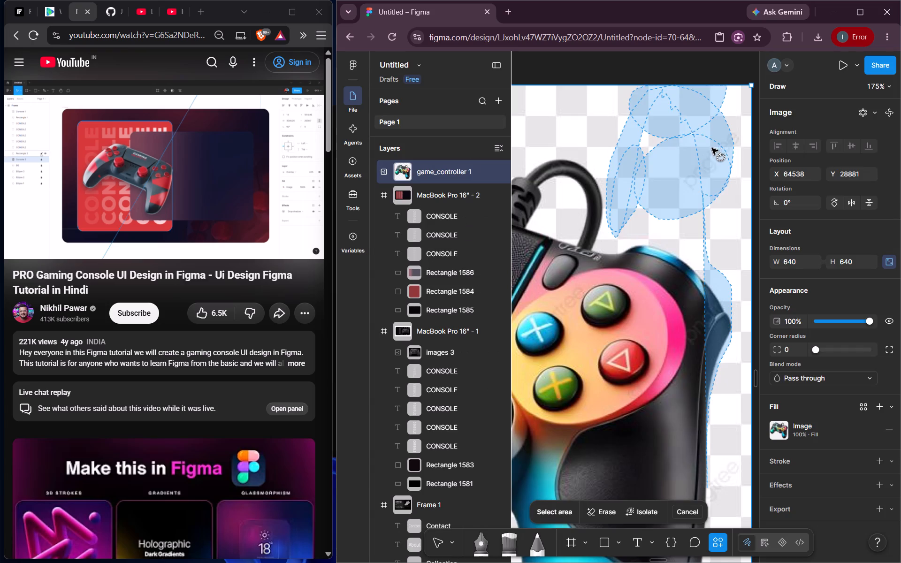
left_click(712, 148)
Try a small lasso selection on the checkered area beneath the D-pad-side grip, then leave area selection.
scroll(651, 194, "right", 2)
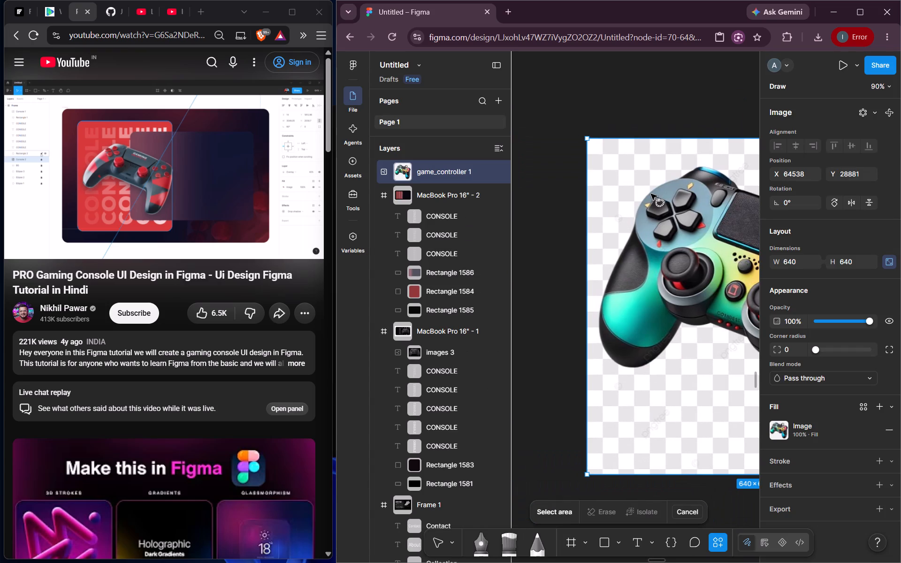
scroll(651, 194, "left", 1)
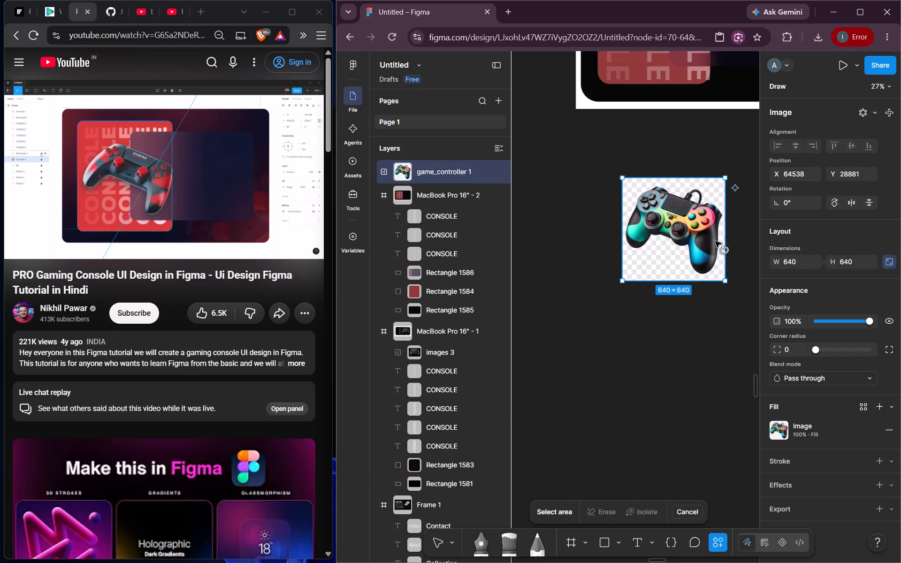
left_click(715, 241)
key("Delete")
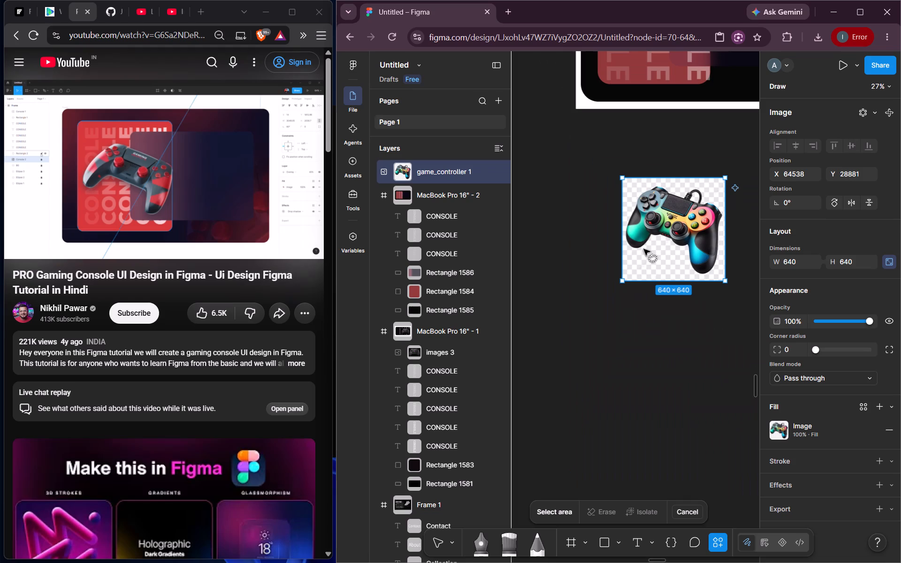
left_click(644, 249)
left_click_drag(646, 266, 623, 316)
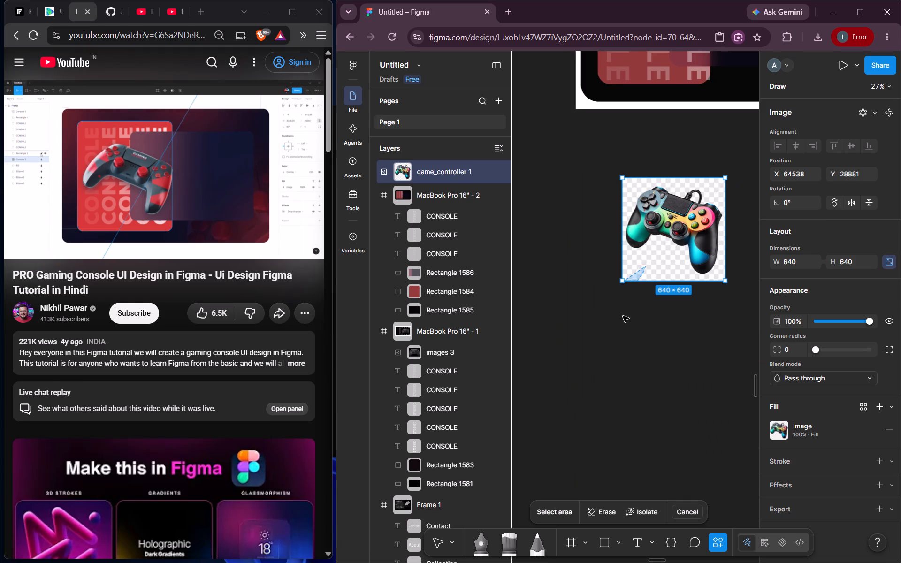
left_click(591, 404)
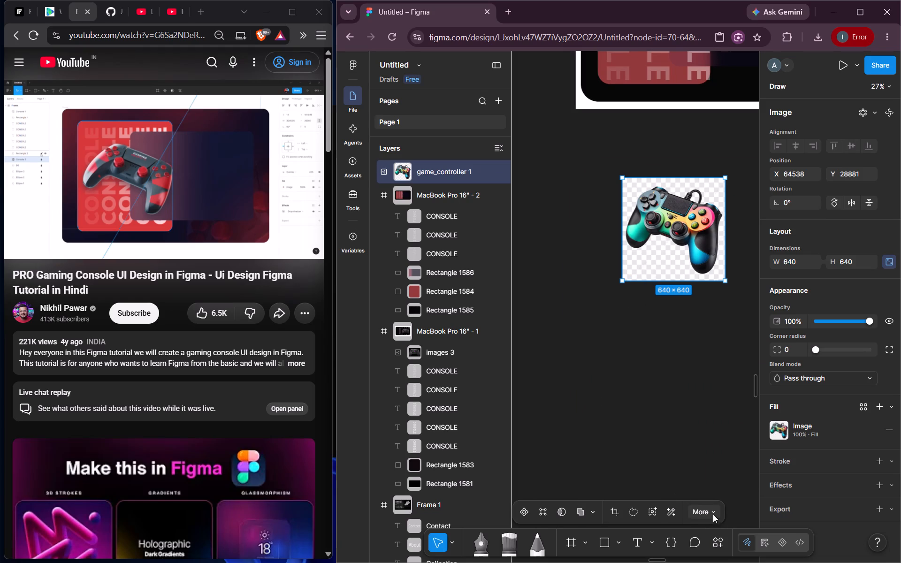
Delete the game_controller image from the canvas below the second frame.
left_click(605, 537)
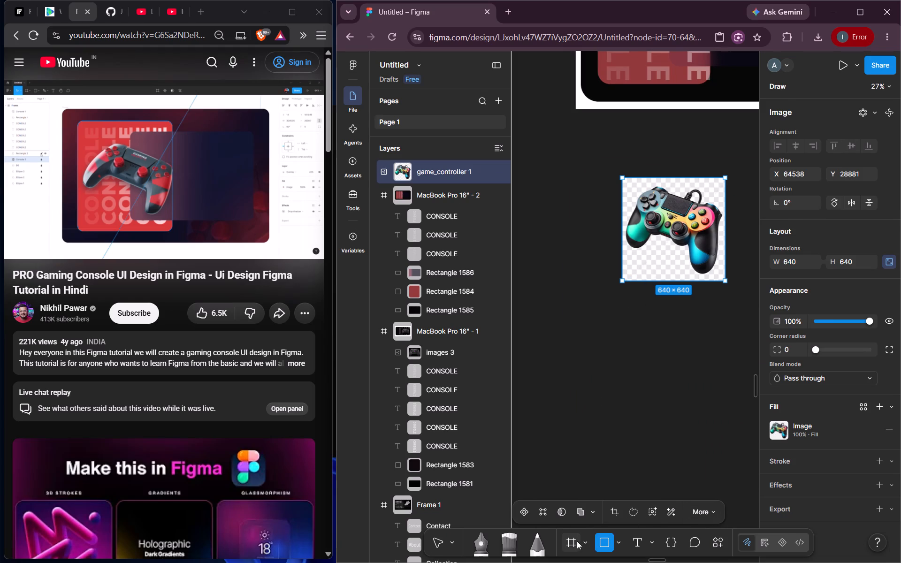
left_click(577, 541)
left_click(434, 544)
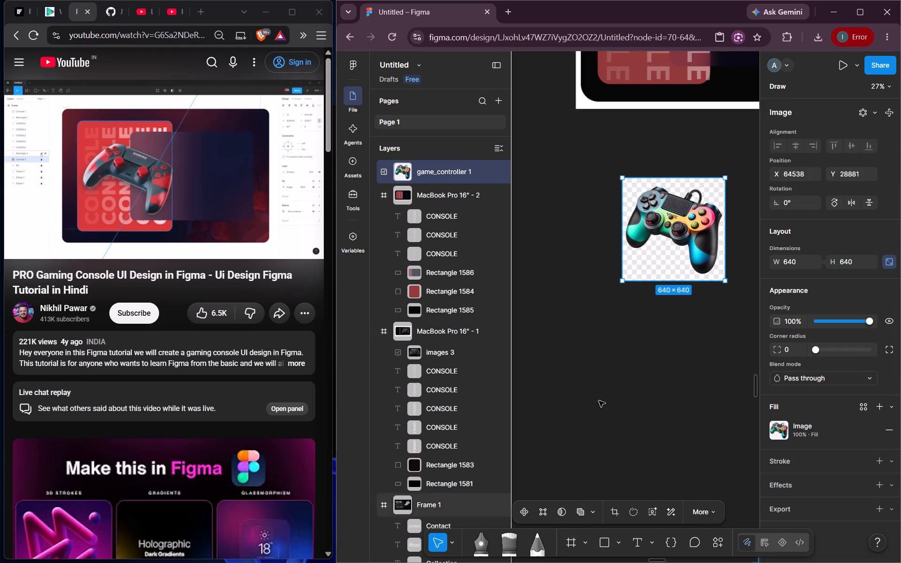
left_click_drag(649, 255, 629, 285)
key("Delete")
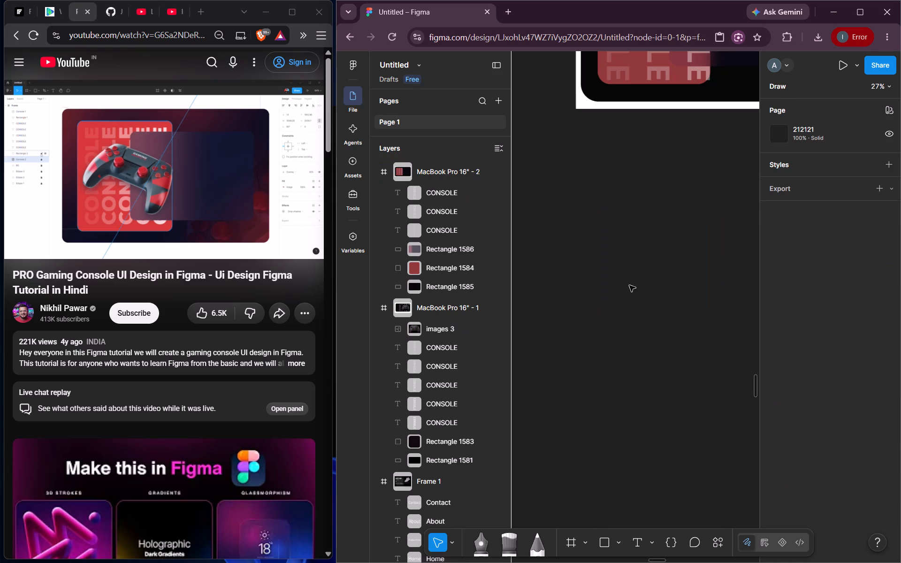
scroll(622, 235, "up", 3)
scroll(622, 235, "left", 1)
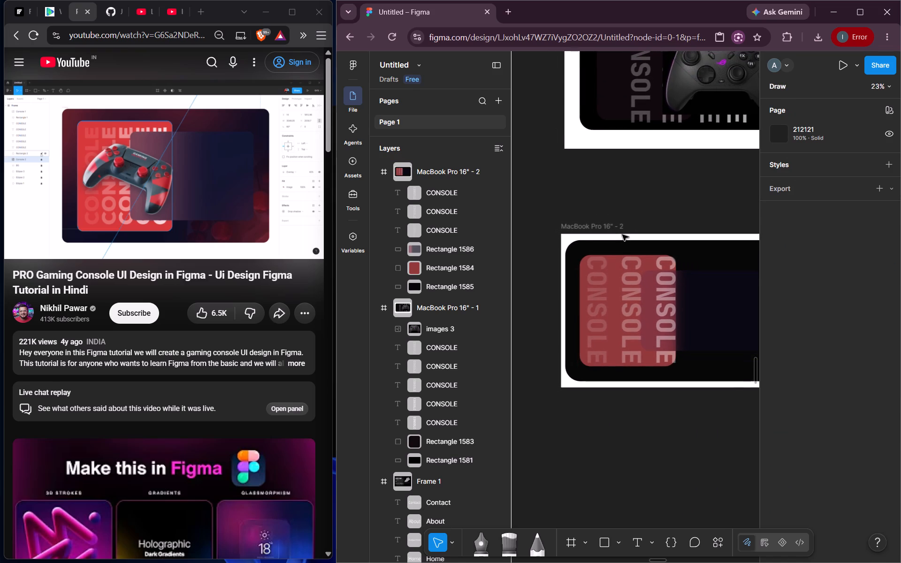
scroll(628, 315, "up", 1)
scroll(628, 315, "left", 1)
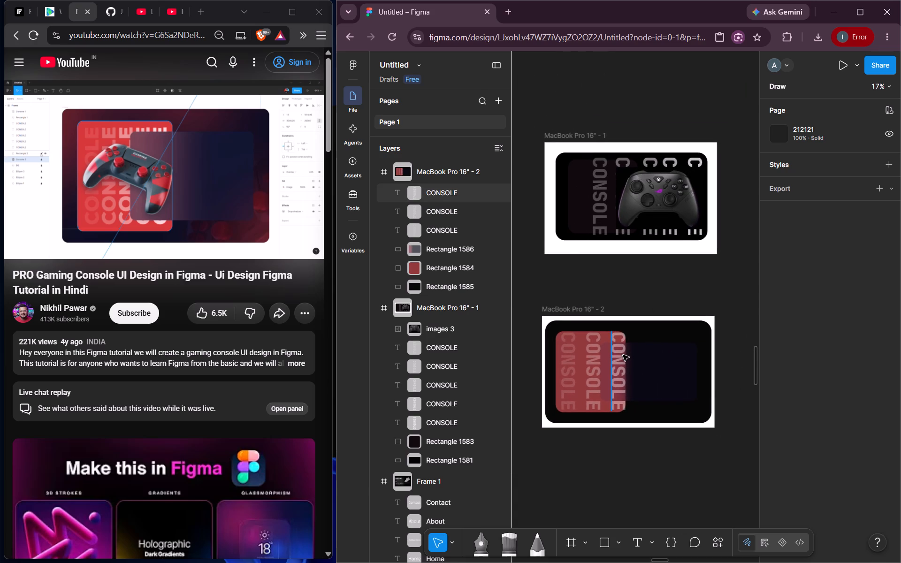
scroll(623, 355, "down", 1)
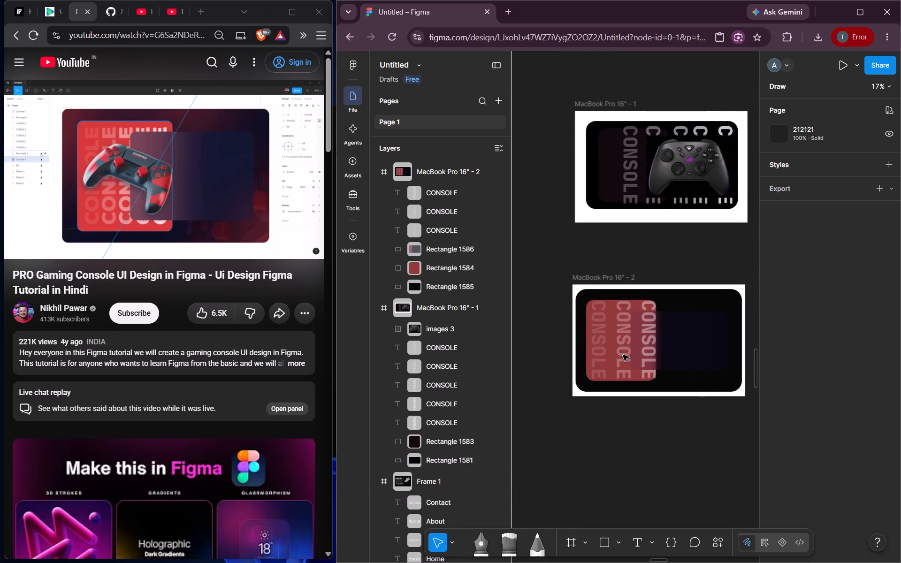
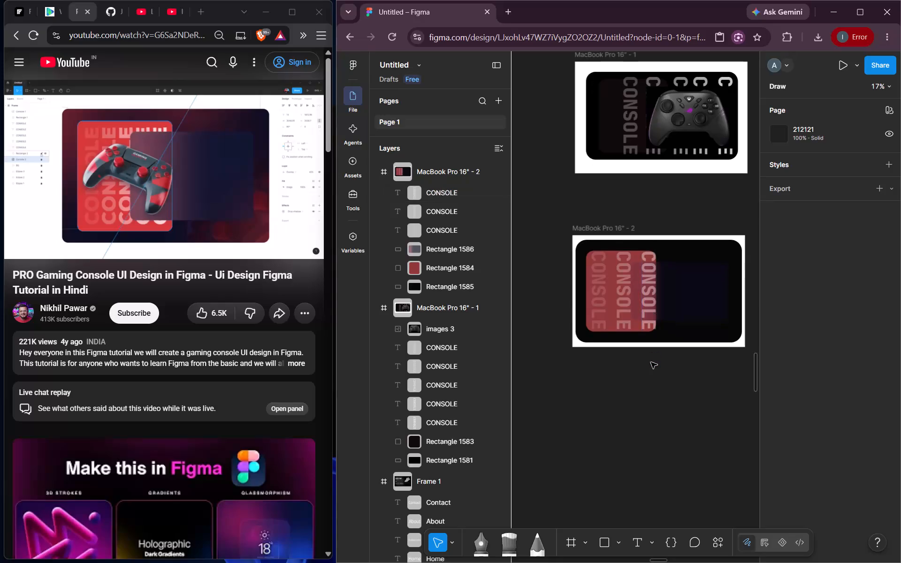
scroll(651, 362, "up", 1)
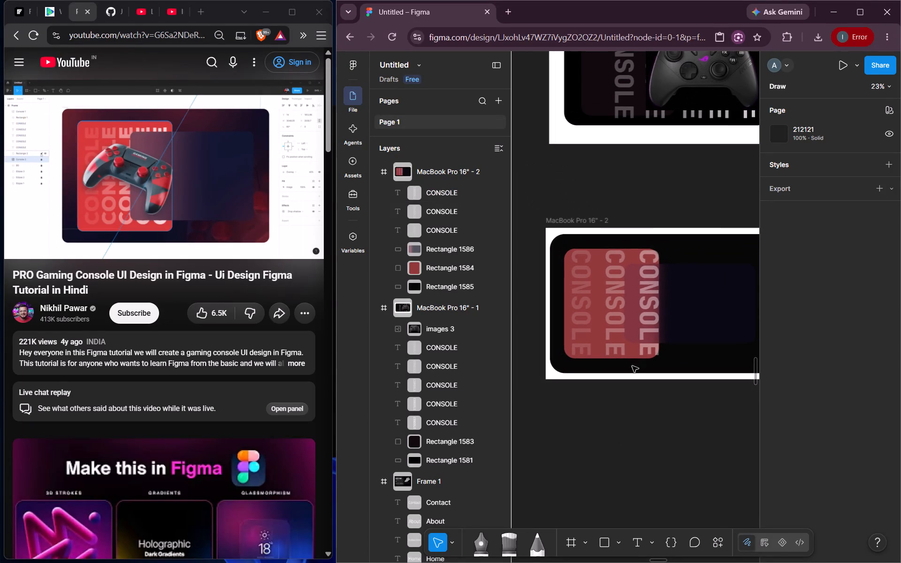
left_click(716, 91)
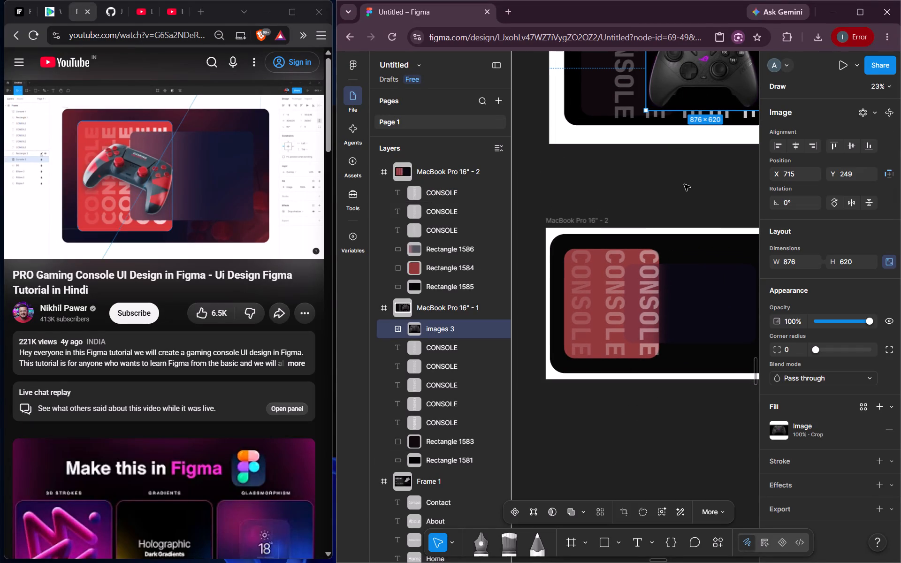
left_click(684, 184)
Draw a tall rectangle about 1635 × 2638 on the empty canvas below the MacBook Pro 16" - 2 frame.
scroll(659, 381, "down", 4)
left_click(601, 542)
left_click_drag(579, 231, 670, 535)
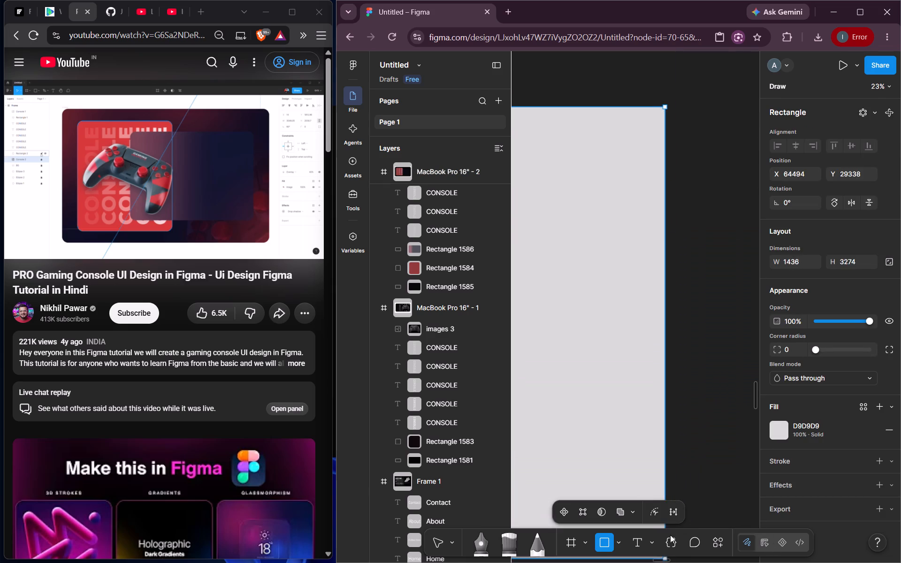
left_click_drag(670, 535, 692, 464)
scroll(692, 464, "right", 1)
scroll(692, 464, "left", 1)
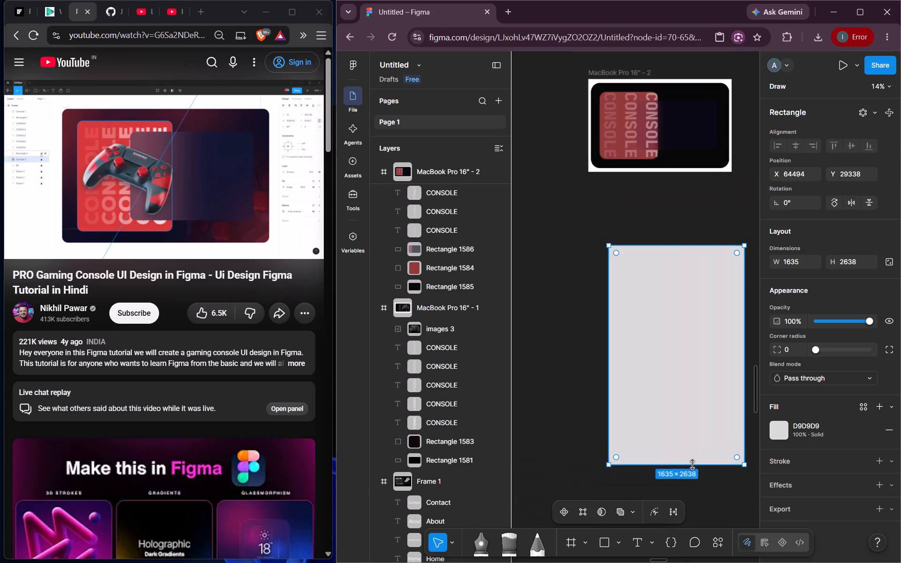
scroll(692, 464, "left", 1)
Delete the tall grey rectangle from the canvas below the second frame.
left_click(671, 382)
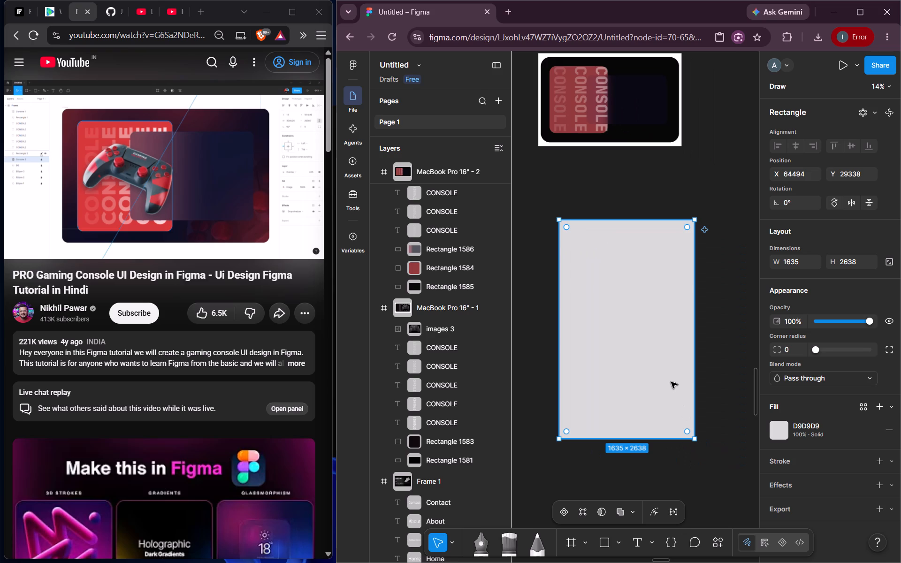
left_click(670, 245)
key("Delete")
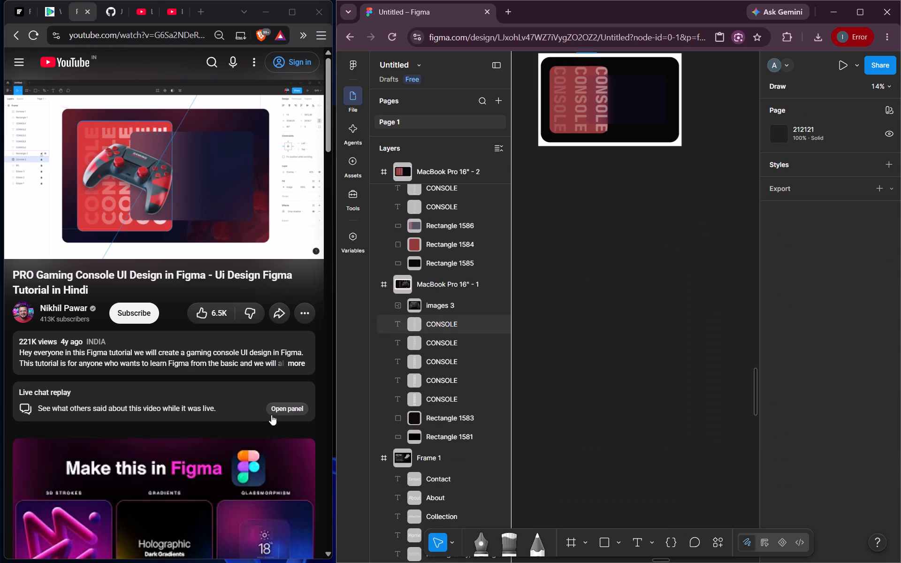
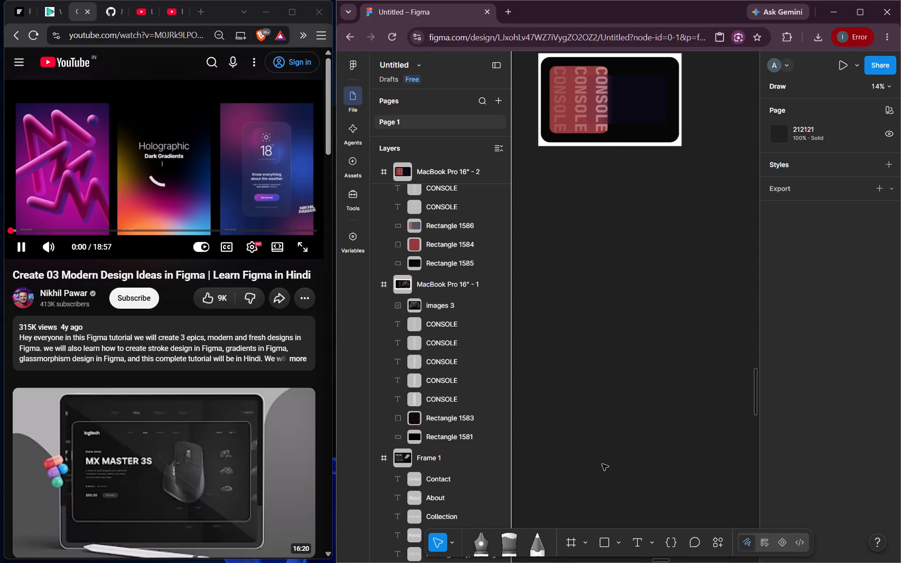
Add a MacBook Pro 16" preset frame (1728 × 1117) on the canvas below the second console frame.
left_click(571, 540)
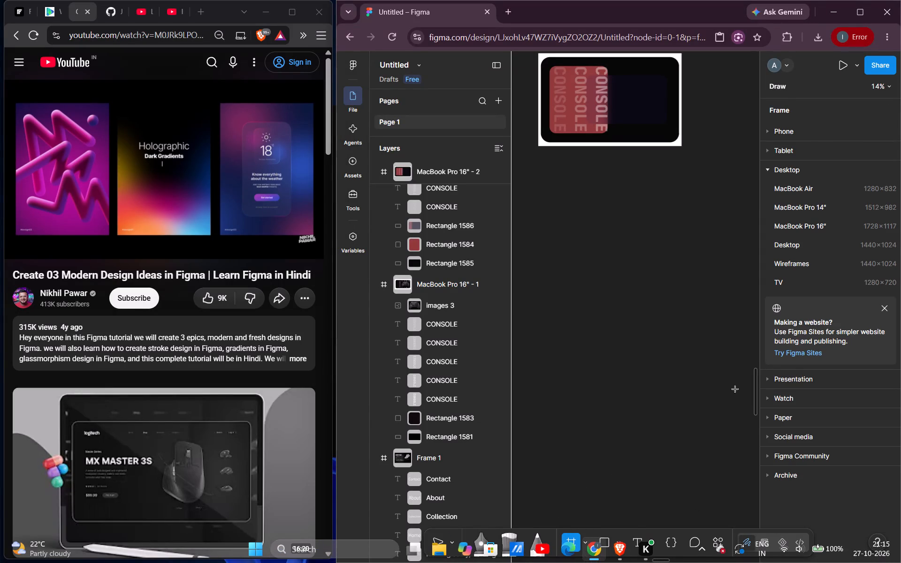
left_click(838, 218)
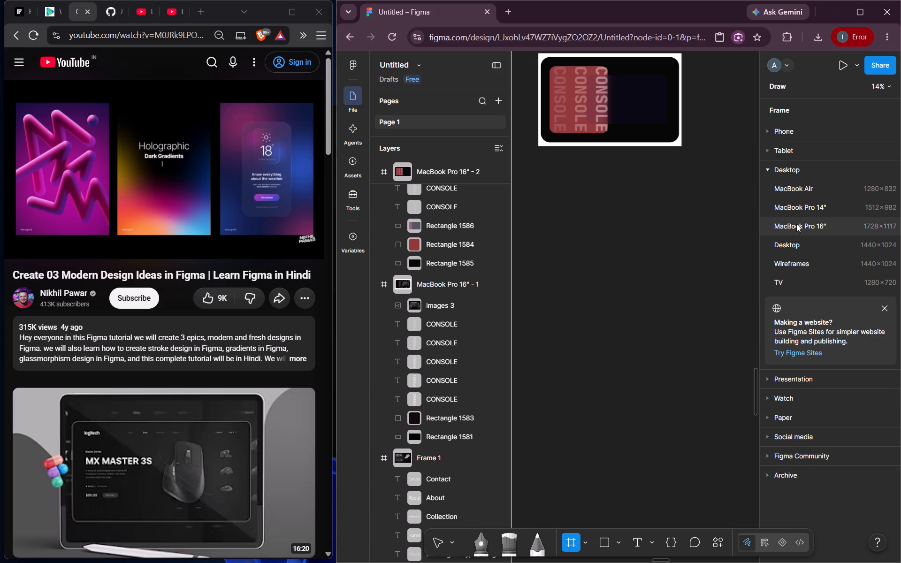
left_click(796, 224)
Stretch the new MacBook Pro 16" frame downward to a height of about 3043, keeping its 1728 width.
scroll(677, 313, "down", 1)
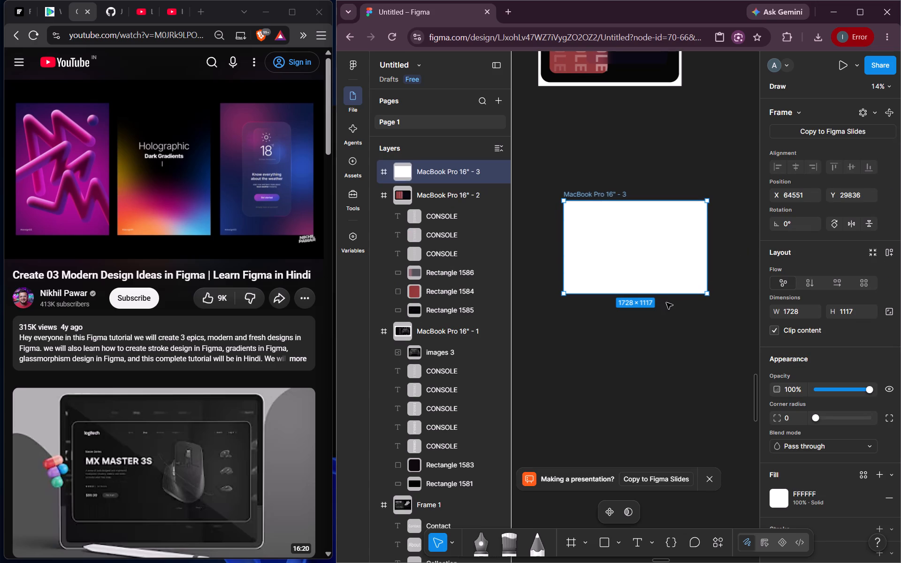
left_click_drag(663, 296, 683, 453)
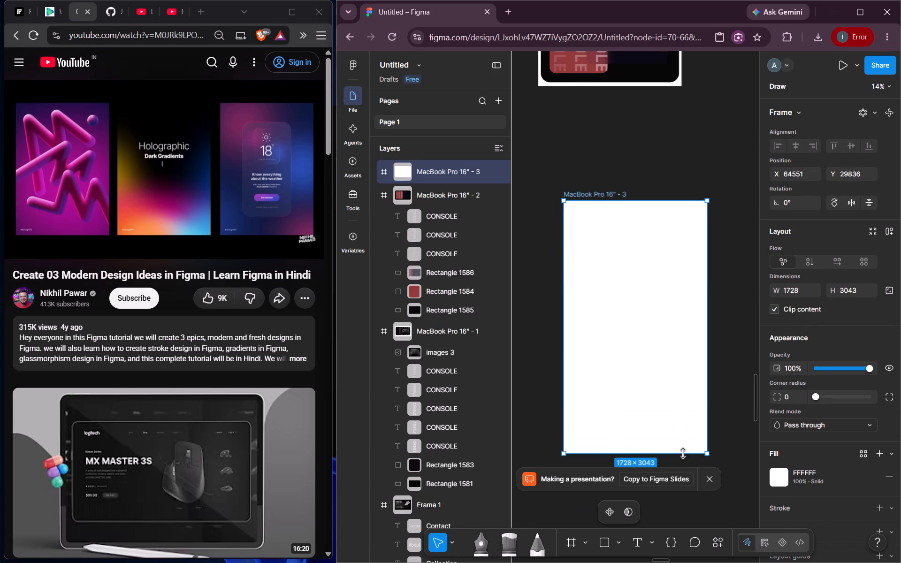
left_click_drag(683, 453, 682, 453)
left_click(710, 482)
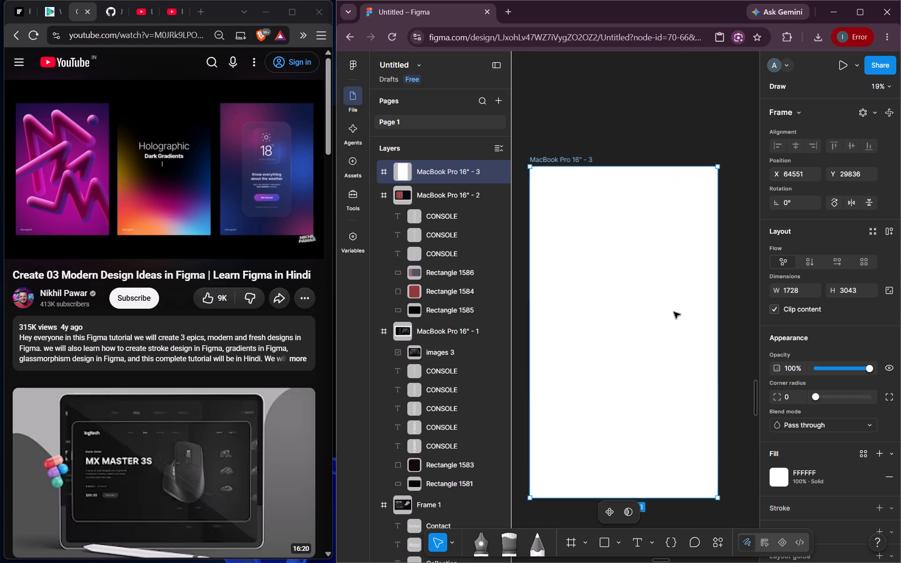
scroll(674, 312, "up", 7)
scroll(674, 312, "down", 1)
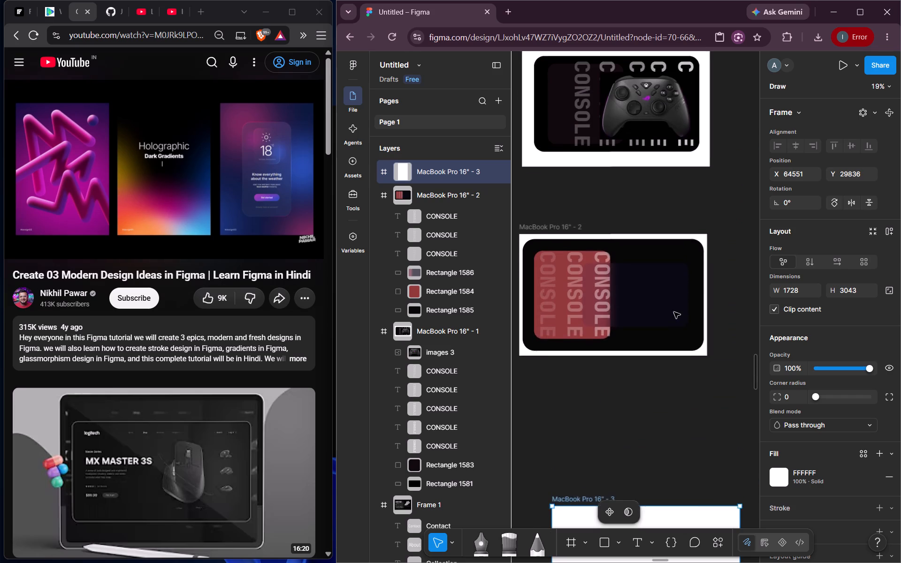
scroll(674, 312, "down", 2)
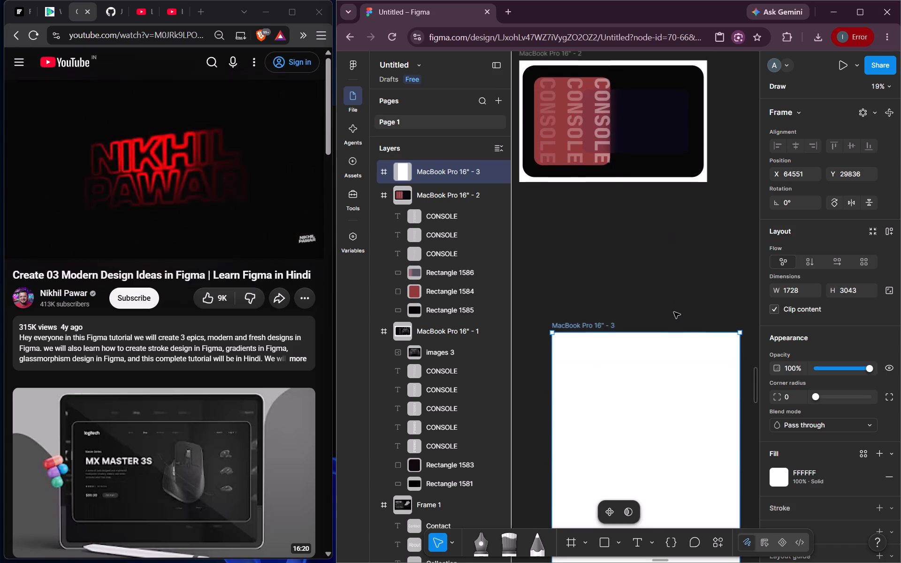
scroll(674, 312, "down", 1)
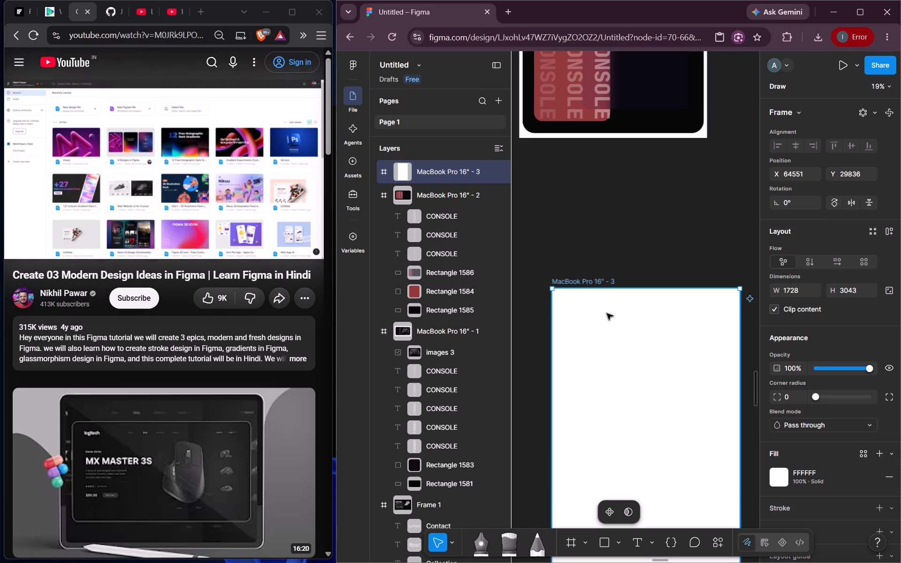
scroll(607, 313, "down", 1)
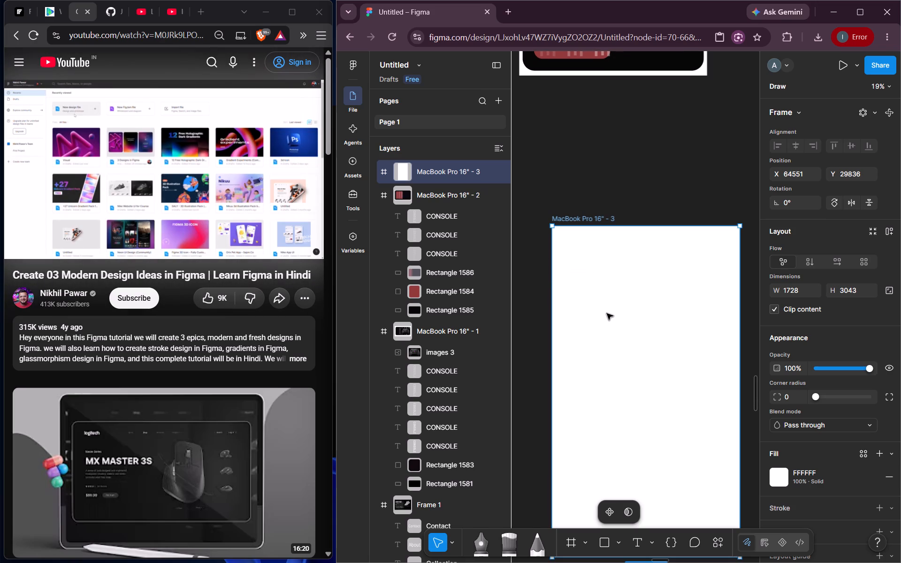
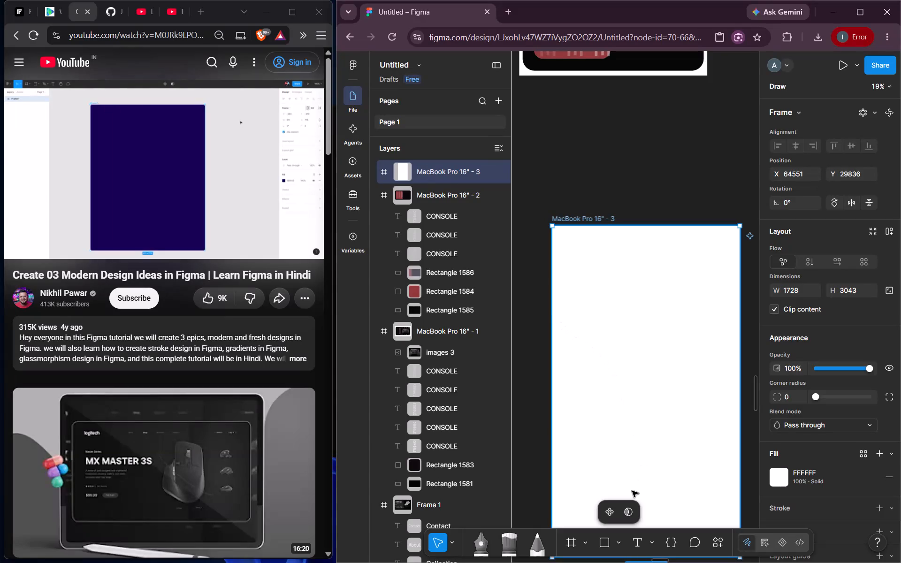
Draw a rectangle filling the top of the tall MacBook Pro frame edge to edge, about 1728 × 1342 in size.
left_click(609, 544)
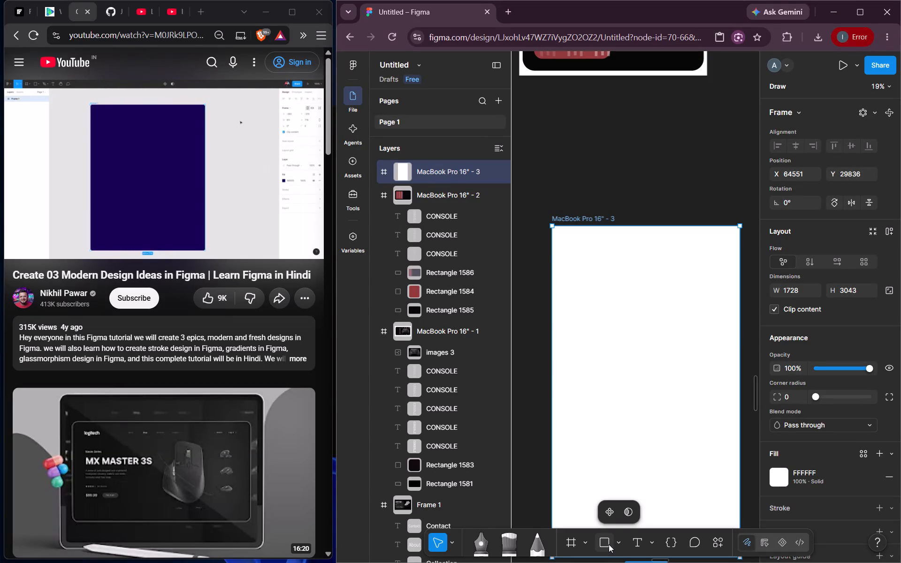
left_click_drag(560, 241, 700, 389)
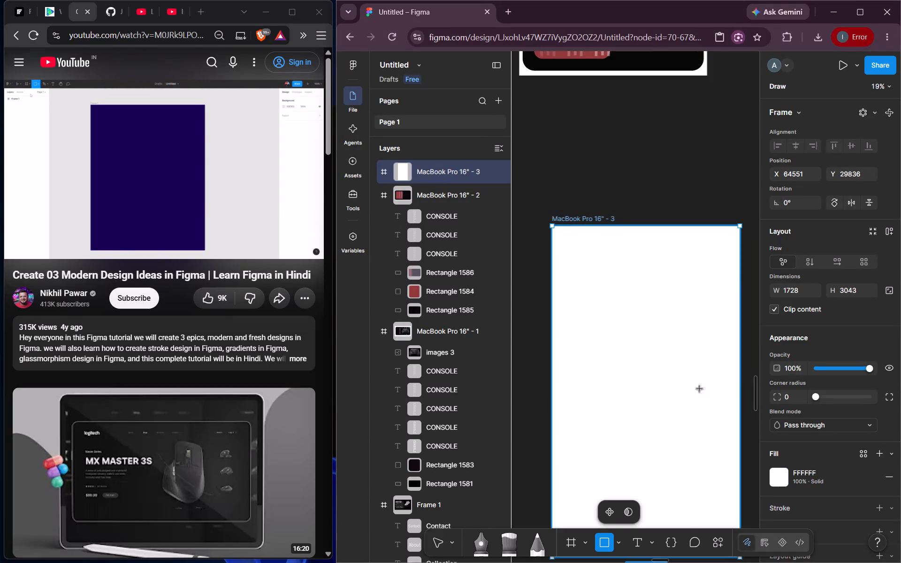
left_click_drag(700, 389, 719, 443)
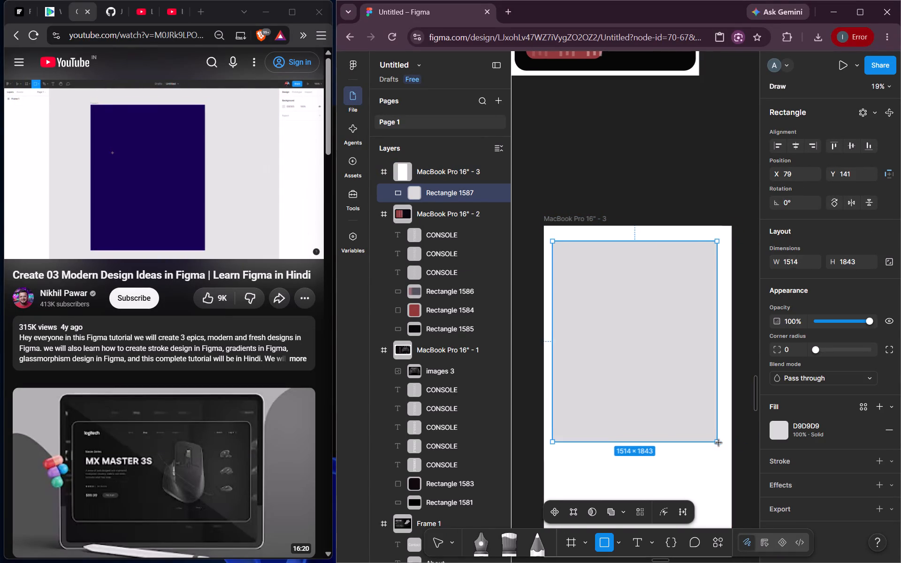
left_click_drag(719, 443, 731, 446)
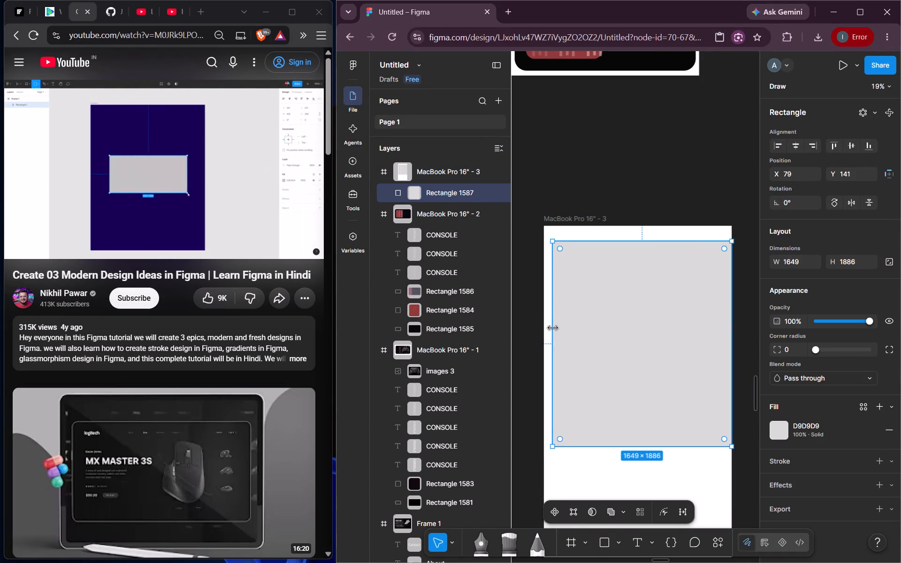
left_click_drag(554, 328, 544, 328)
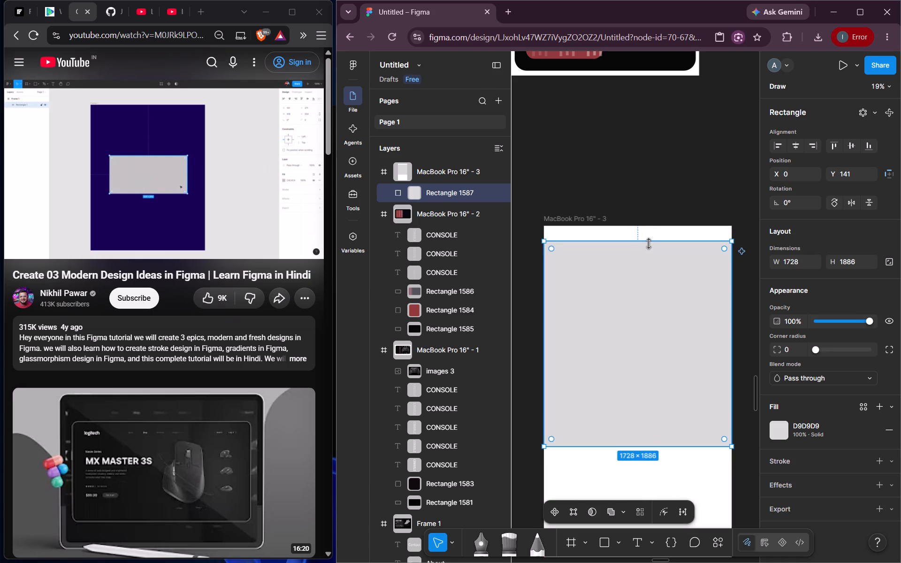
left_click_drag(649, 243, 646, 227)
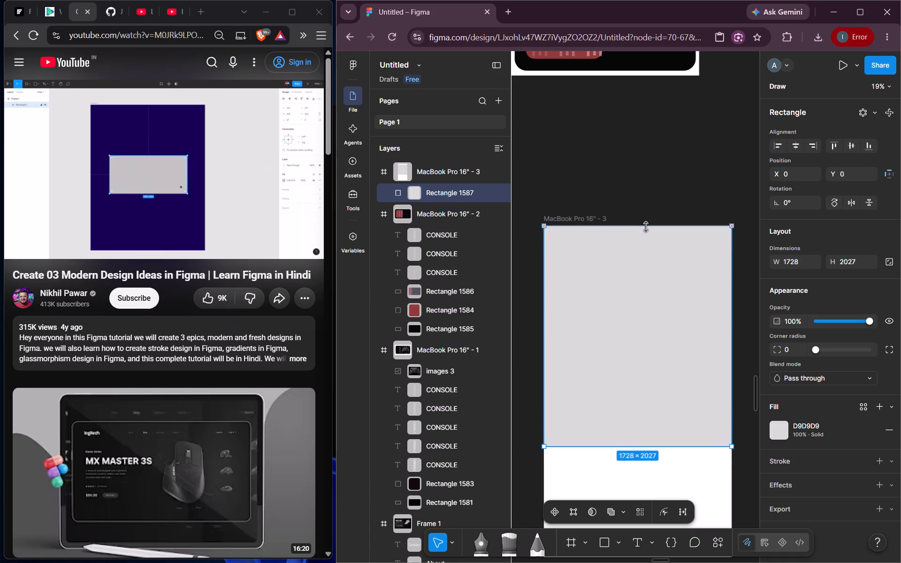
left_click_drag(646, 227, 646, 226)
left_click_drag(641, 444, 645, 339)
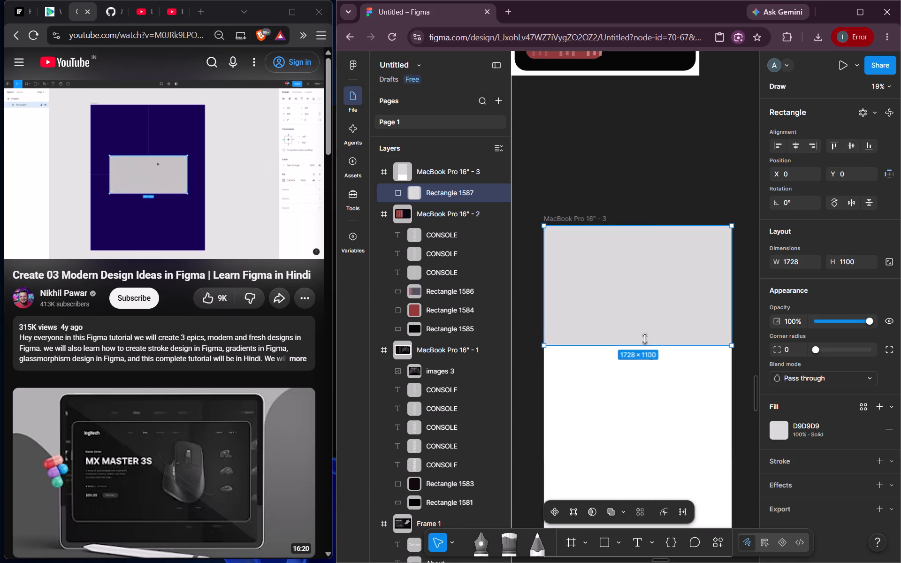
left_click_drag(645, 339, 651, 372)
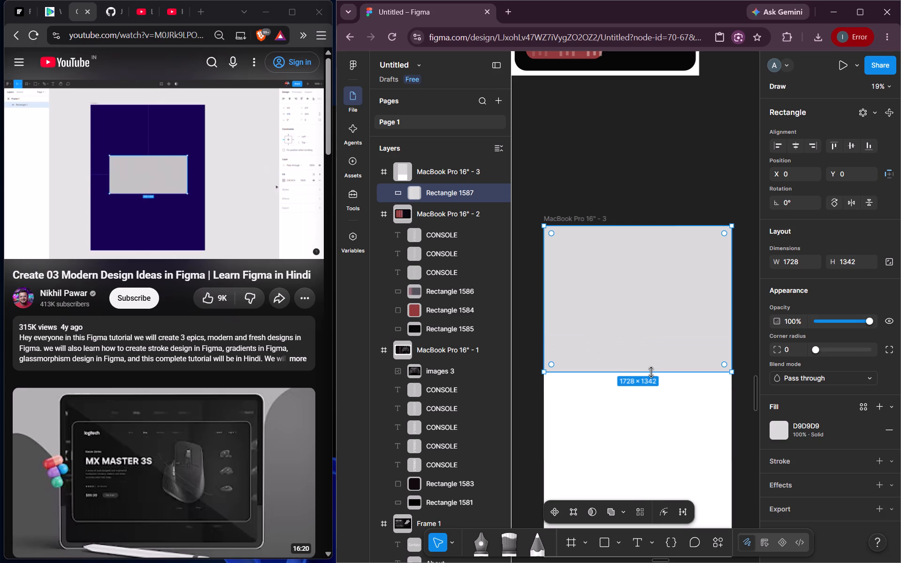
Change the top rectangle's solid fill to the dark navy 15133A.
left_click(793, 433)
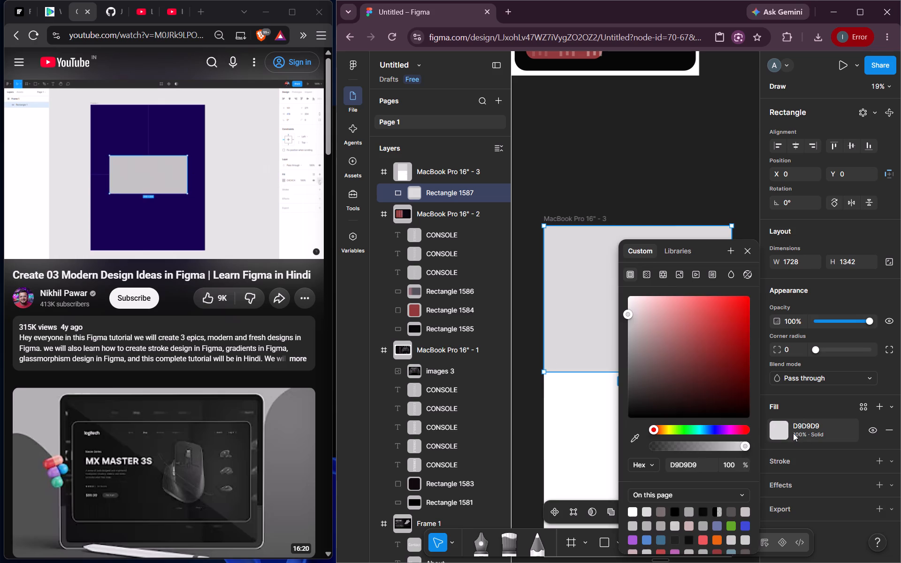
scroll(706, 529, "down", 1)
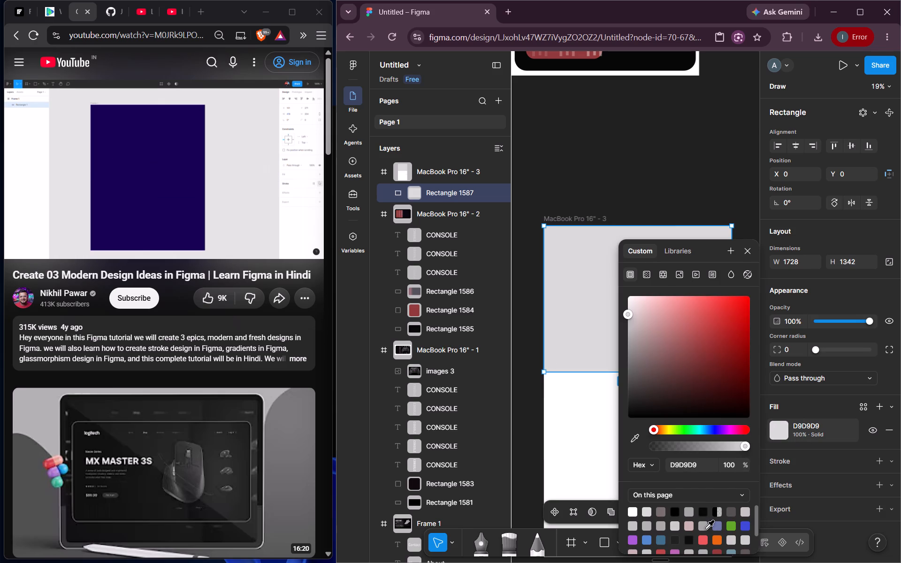
scroll(706, 529, "down", 1)
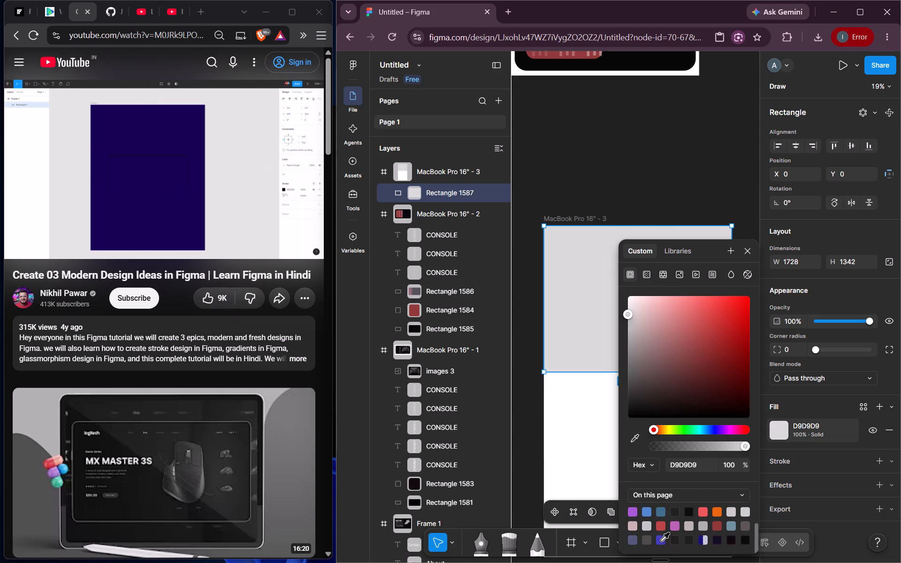
left_click(661, 541)
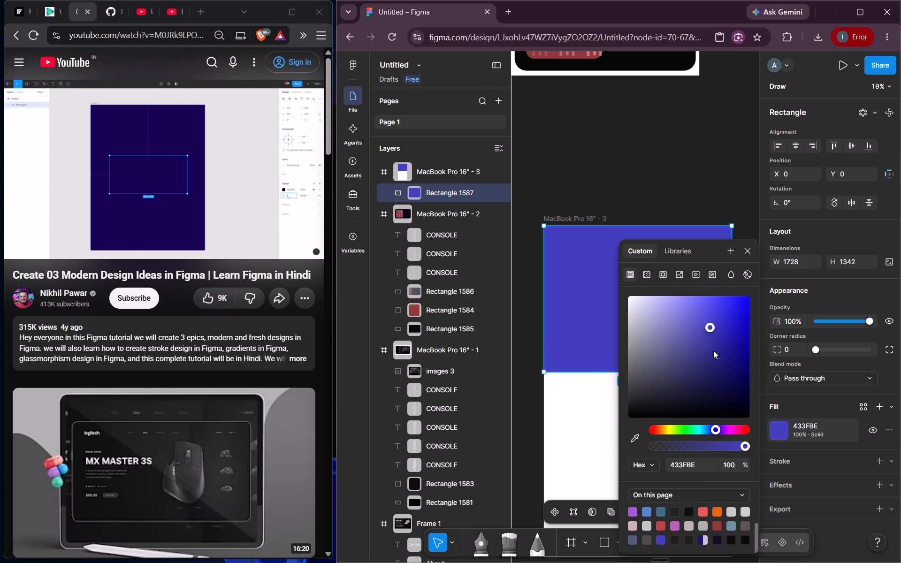
left_click_drag(712, 331, 718, 405)
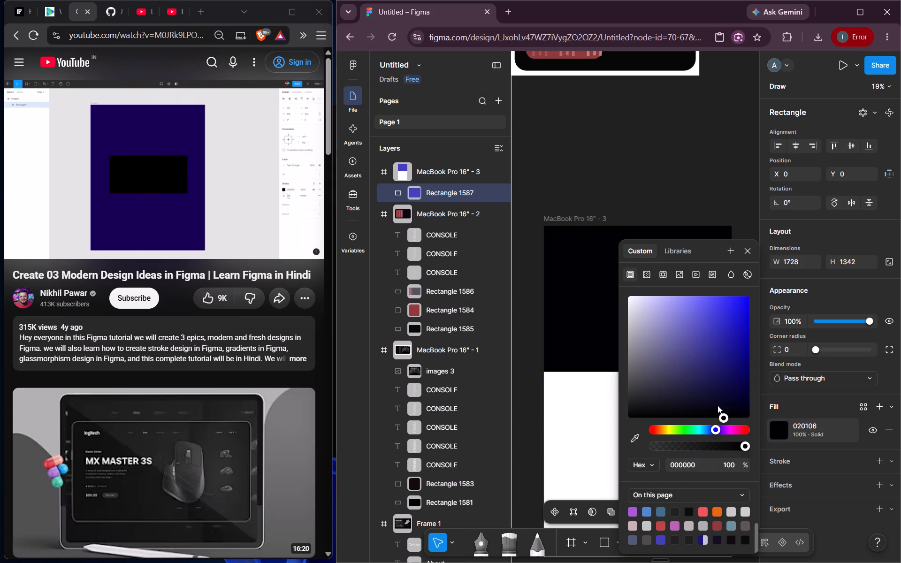
left_click_drag(718, 405, 709, 390)
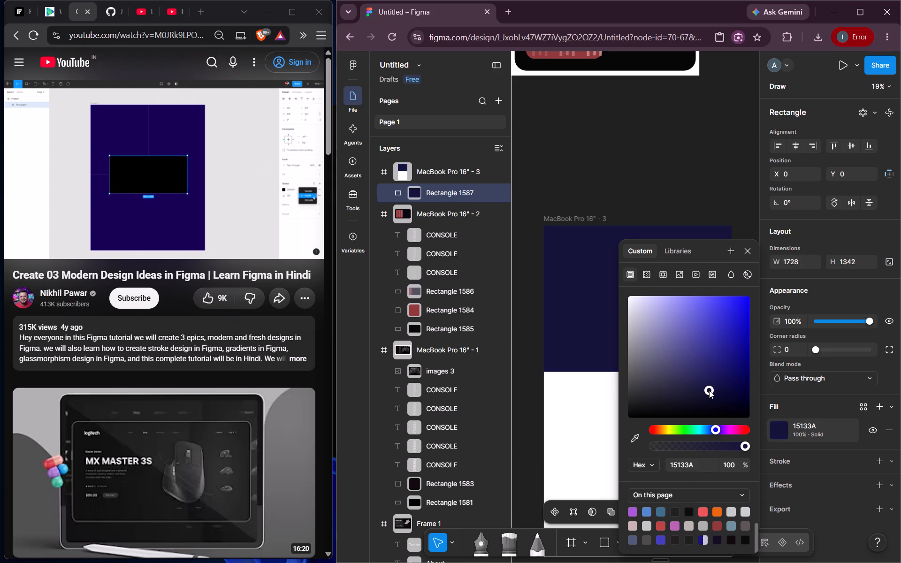
left_click(575, 406)
Draw a full-width rectangle across the middle of the navy area, about 1728 × 695 at Y 303.
scroll(575, 406, "up", 1)
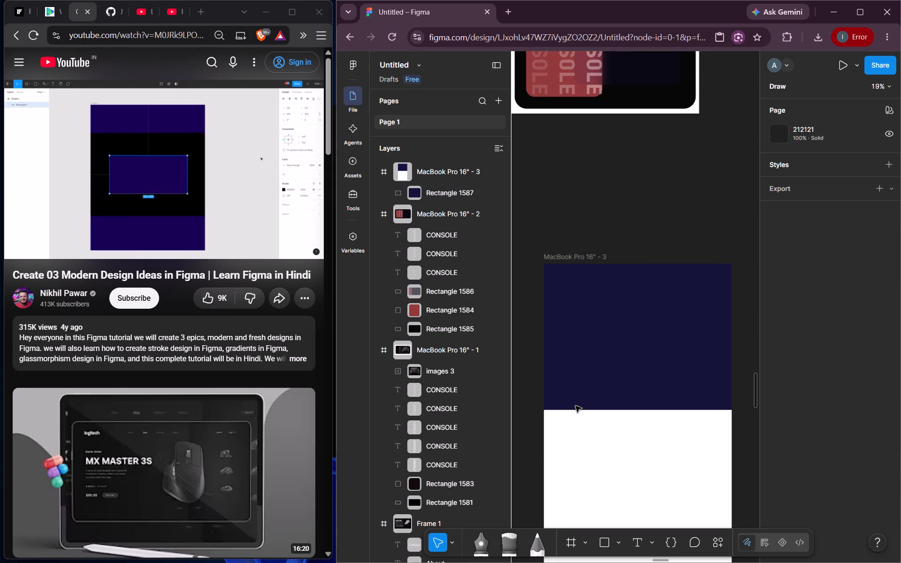
left_click(605, 544)
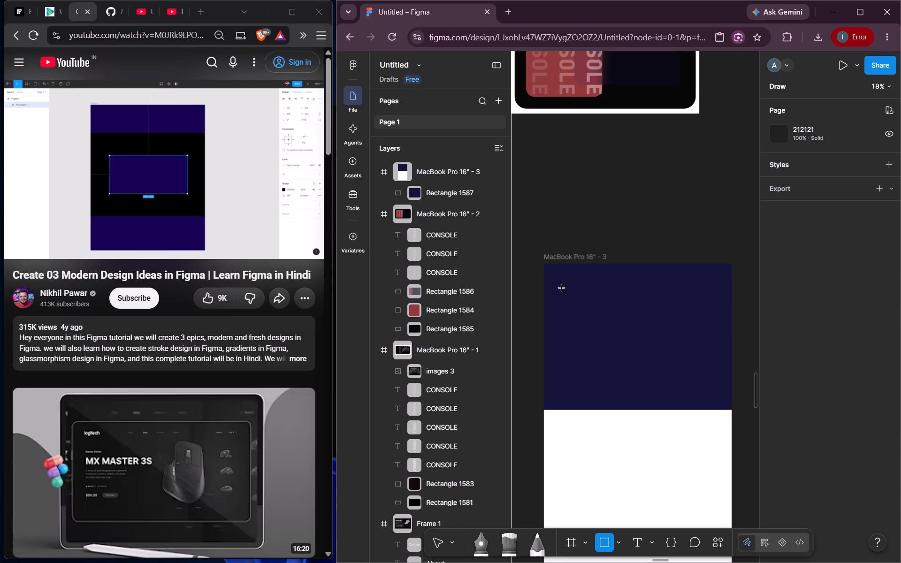
left_click_drag(545, 297, 702, 349)
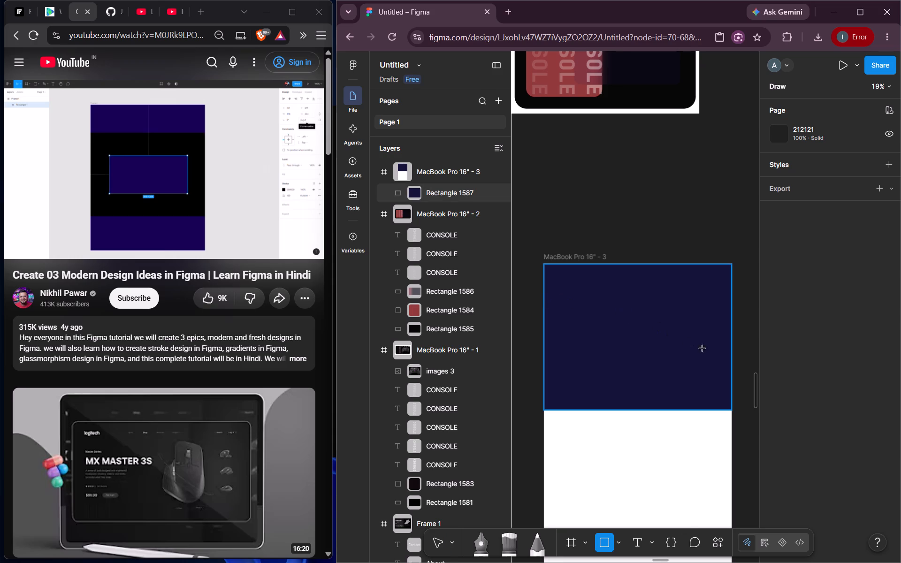
left_click_drag(702, 349, 641, 373)
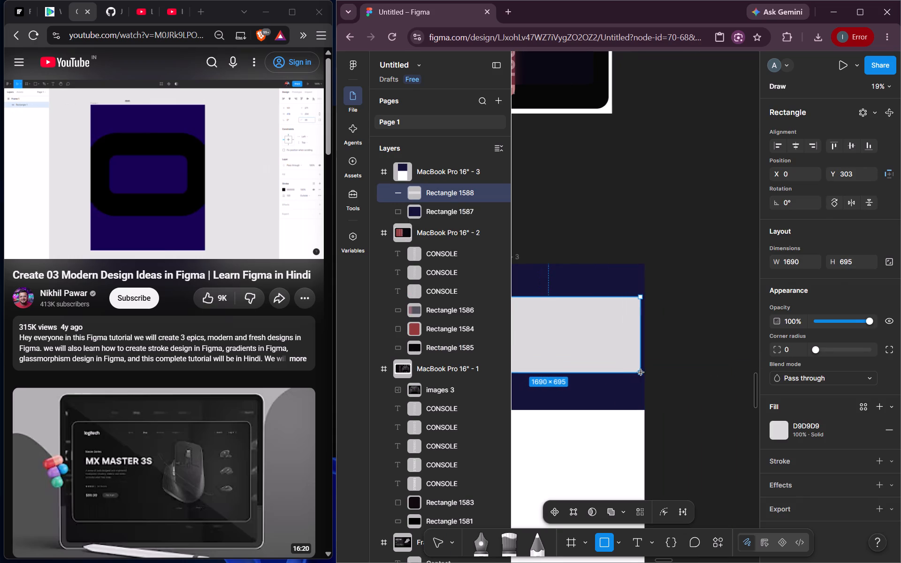
left_click_drag(641, 373, 641, 373)
left_click(641, 373)
left_click(641, 373)
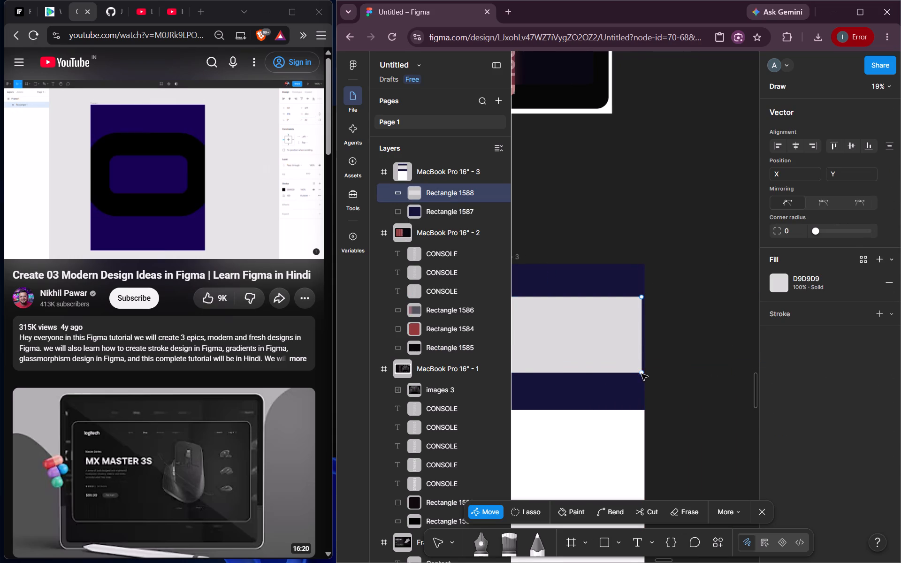
left_click(628, 360)
left_click(665, 369)
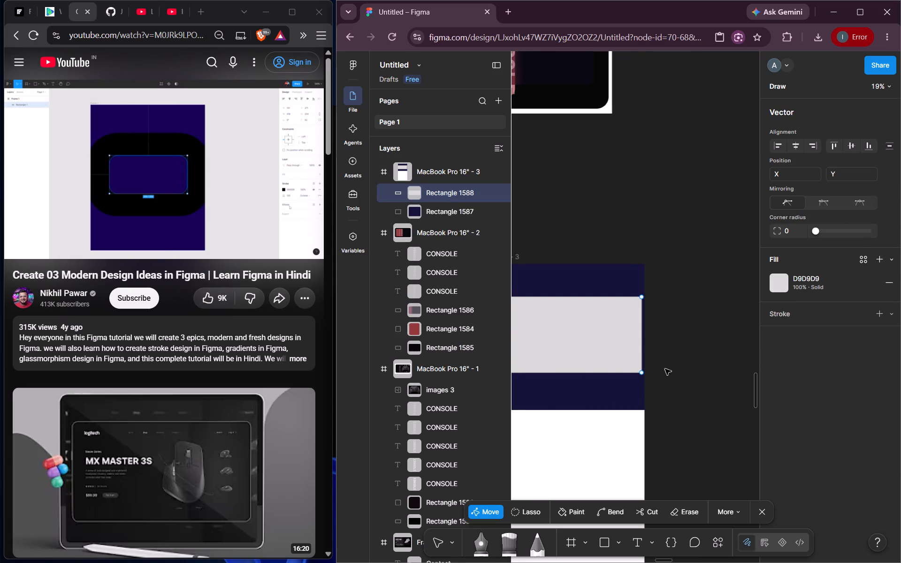
double_click(696, 354)
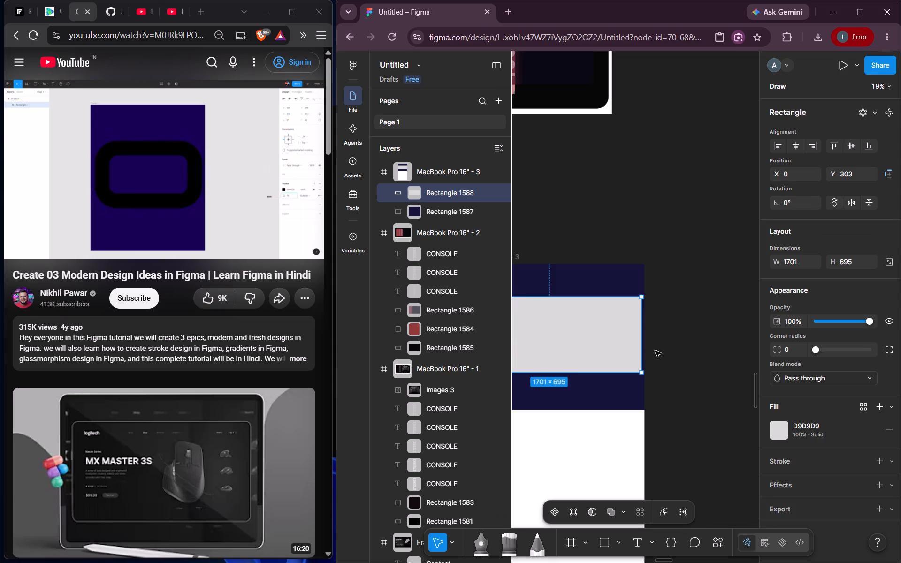
left_click(641, 371)
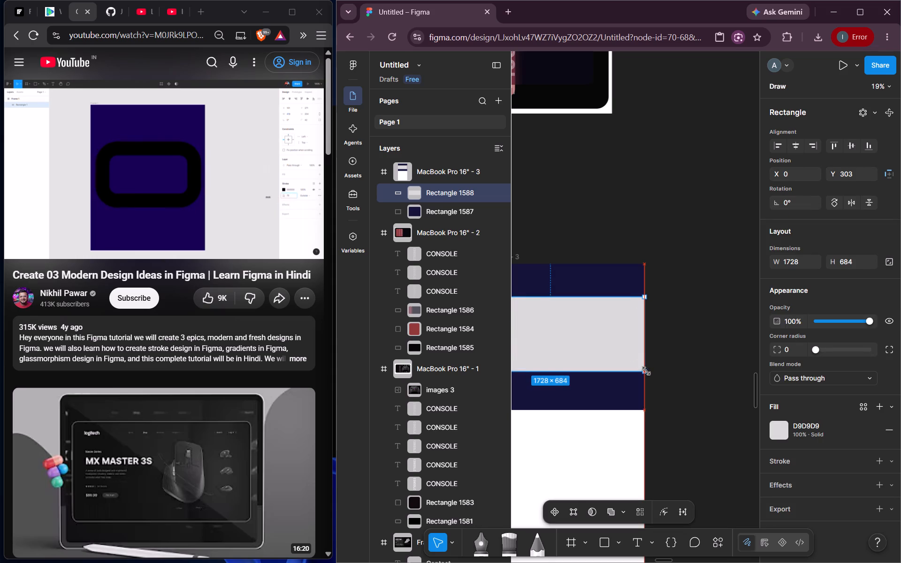
scroll(626, 354, "right", 2)
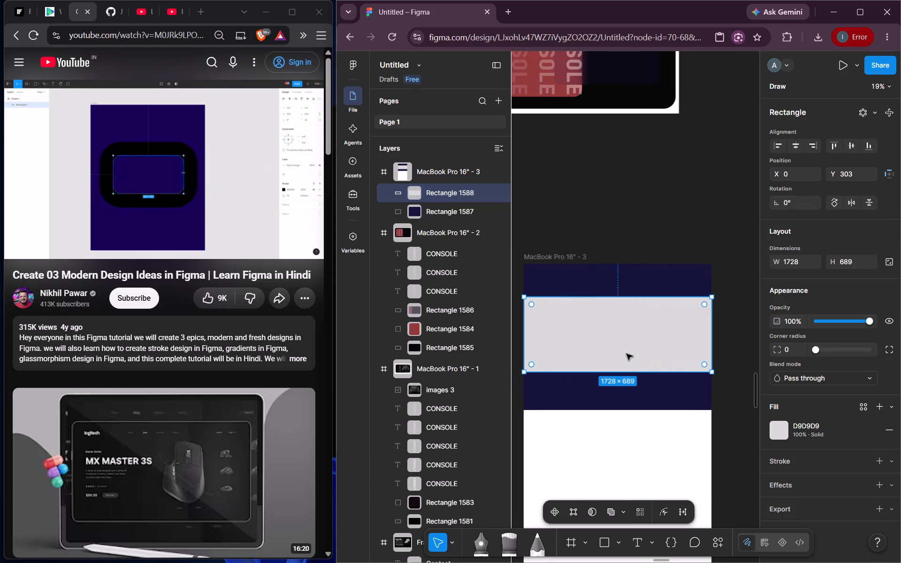
left_click(530, 371)
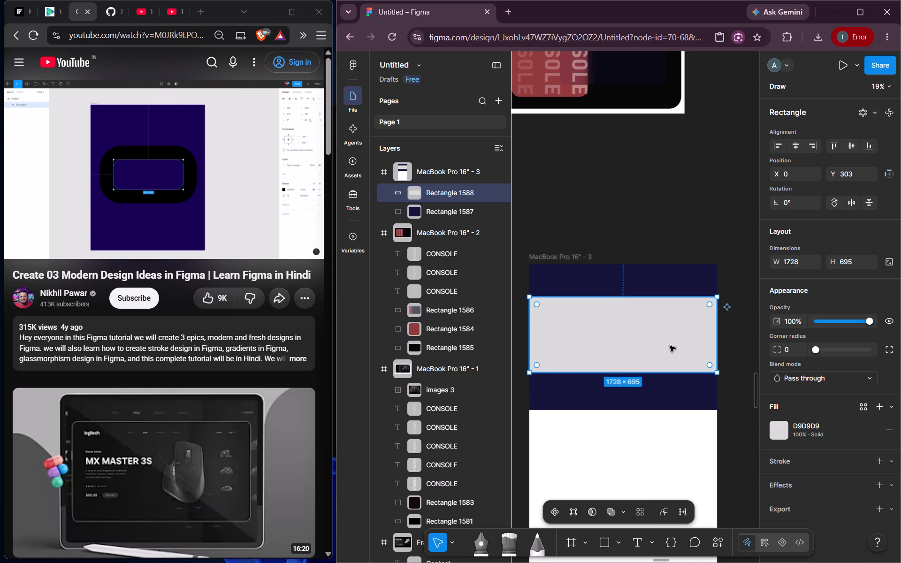
Round the grey rectangle into a pill-like shape with a corner radius of about 291.
left_click_drag(816, 348, 875, 345)
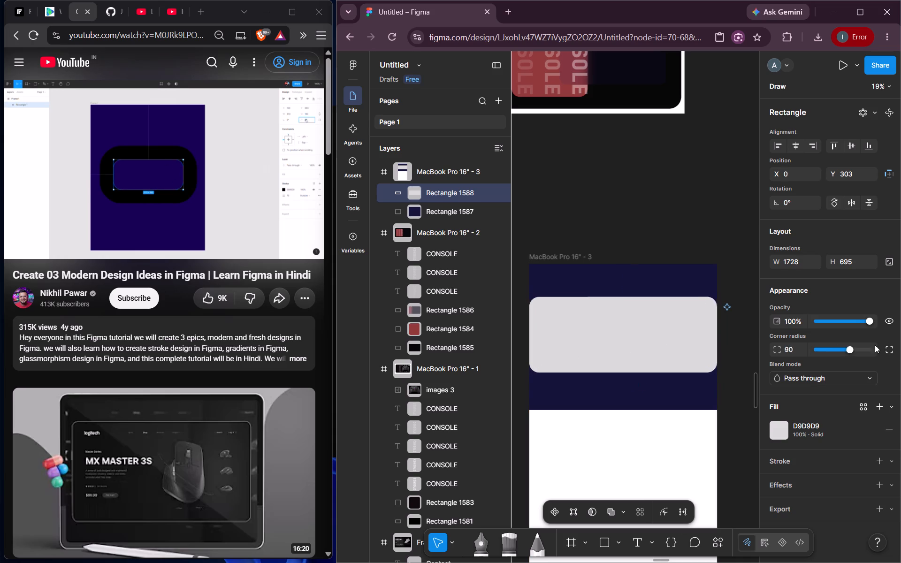
left_click_drag(875, 345, 900, 345)
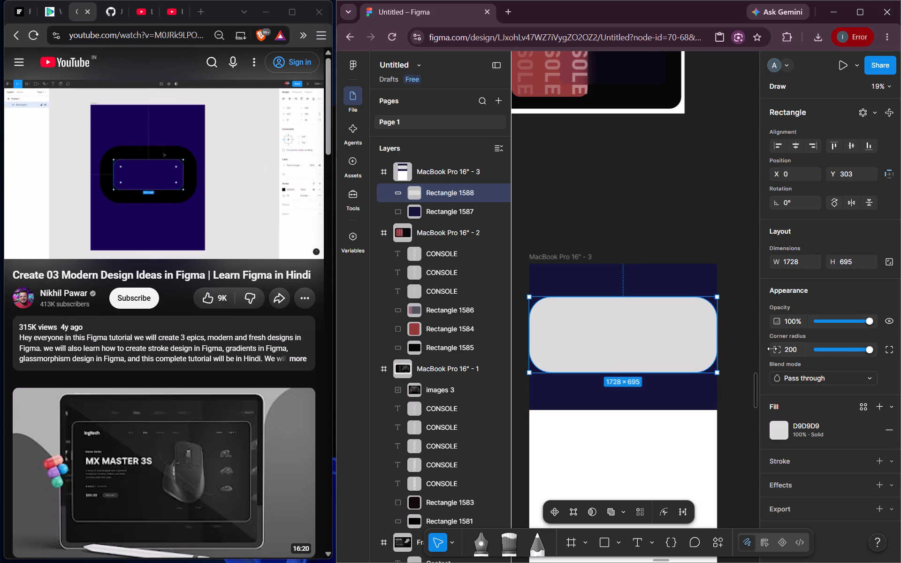
left_click_drag(772, 349, 565, 320)
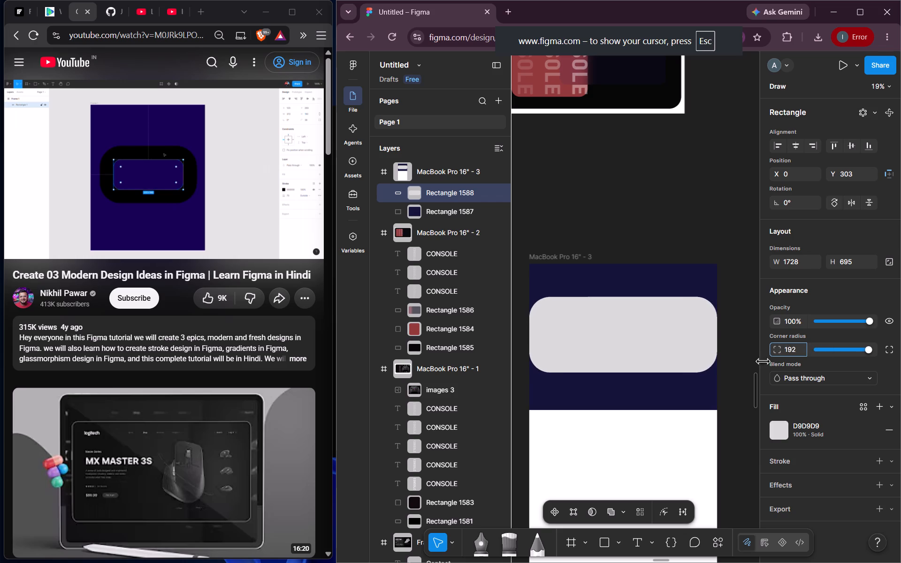
left_click_drag(565, 320, 707, 312)
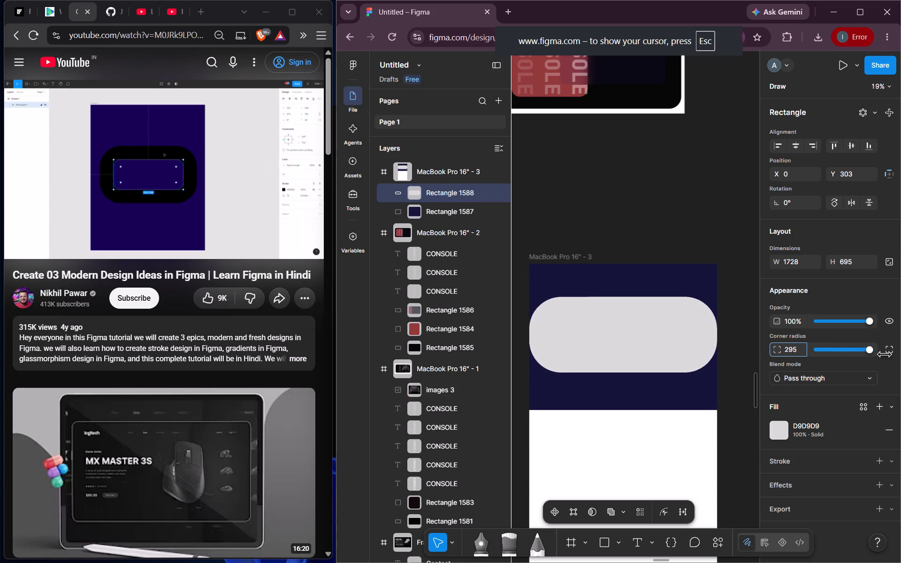
left_click_drag(707, 312, 769, 320)
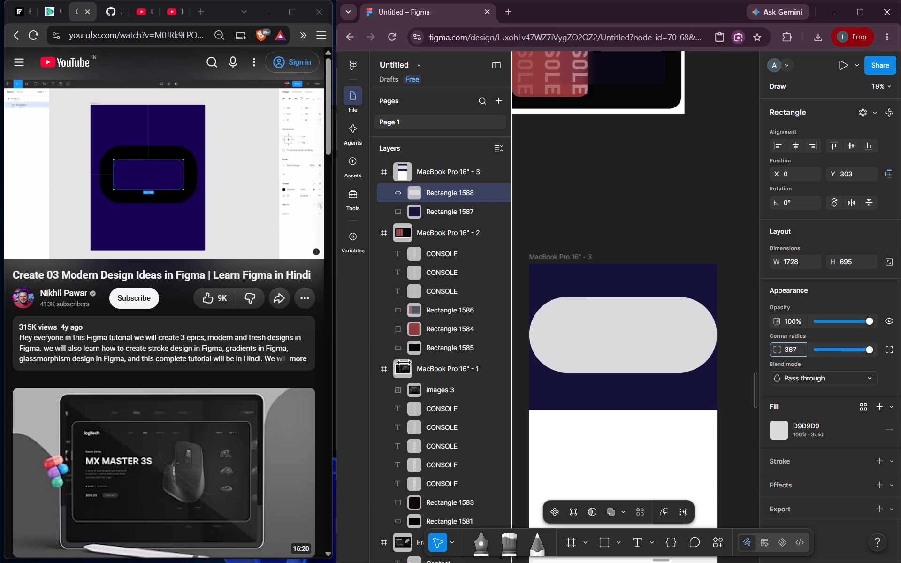
left_click_drag(769, 320, 681, 326)
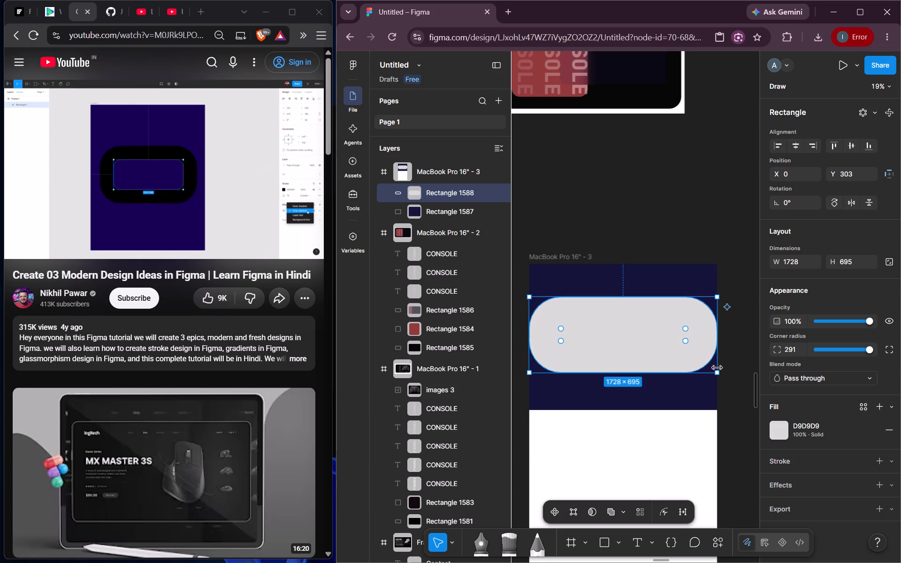
Shrink the rounded grey shape to about 1566 × 625 and centre it horizontally in the frame at X 81.
left_click_drag(718, 371, 700, 365)
left_click_drag(643, 345, 650, 345)
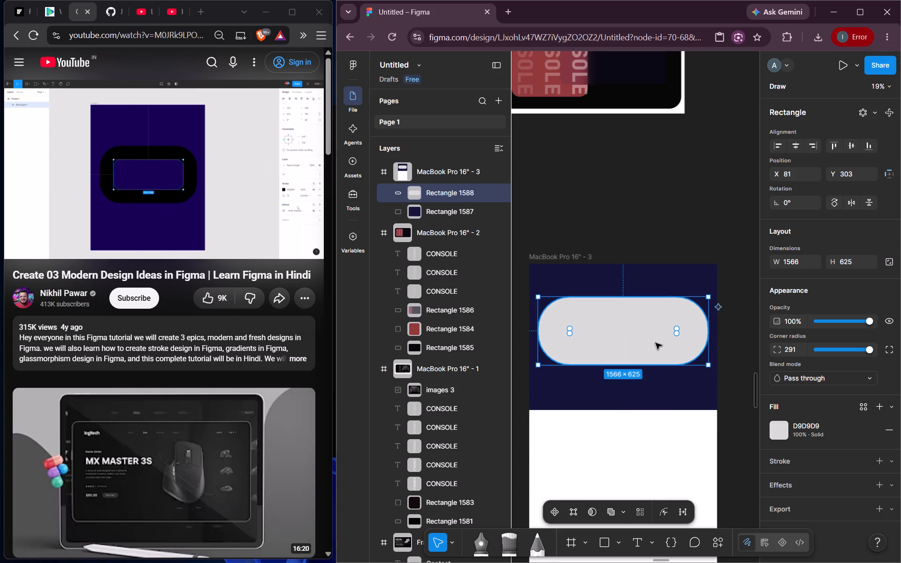
left_click(645, 341)
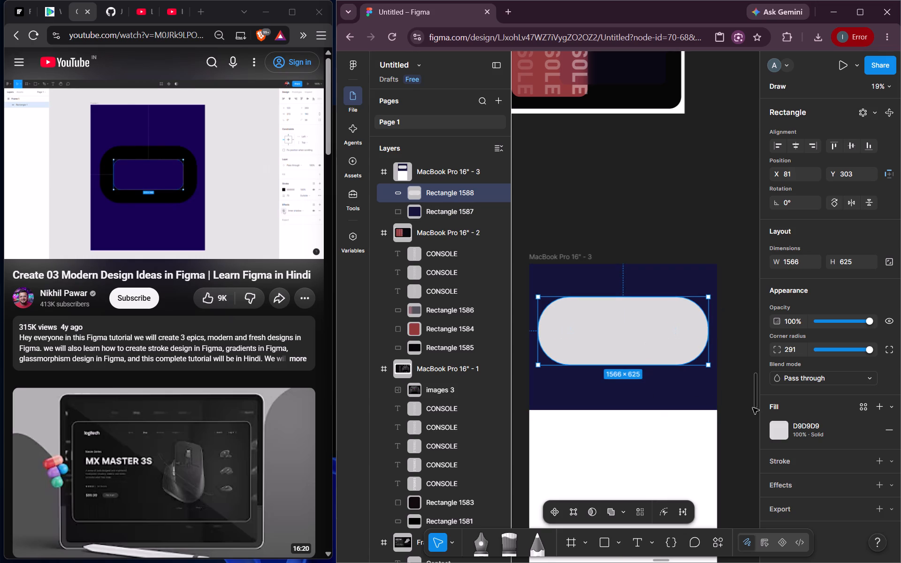
left_click(753, 408)
double_click(740, 408)
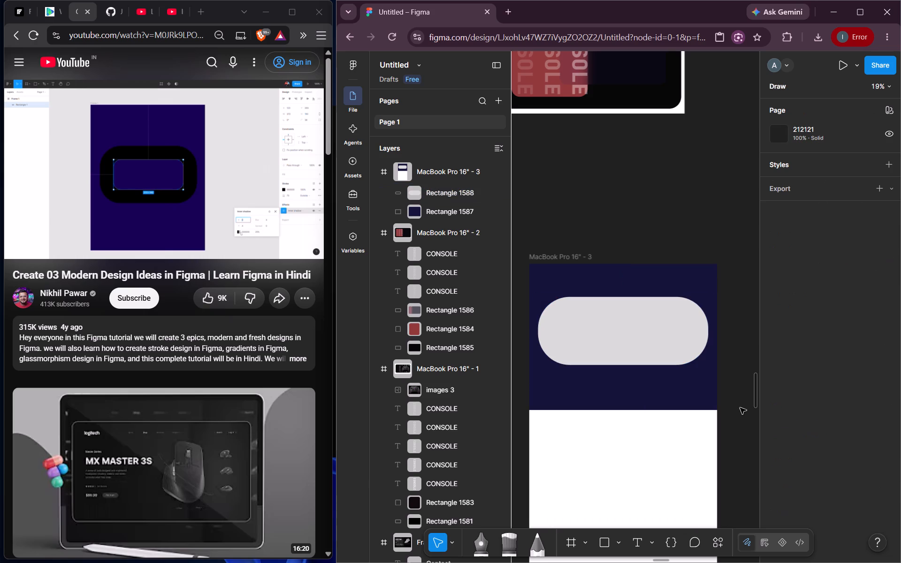
Draw a rectangle about 975 × 377 inside the grey pill shape and centre it there at X 376, Y 427.
left_click(603, 546)
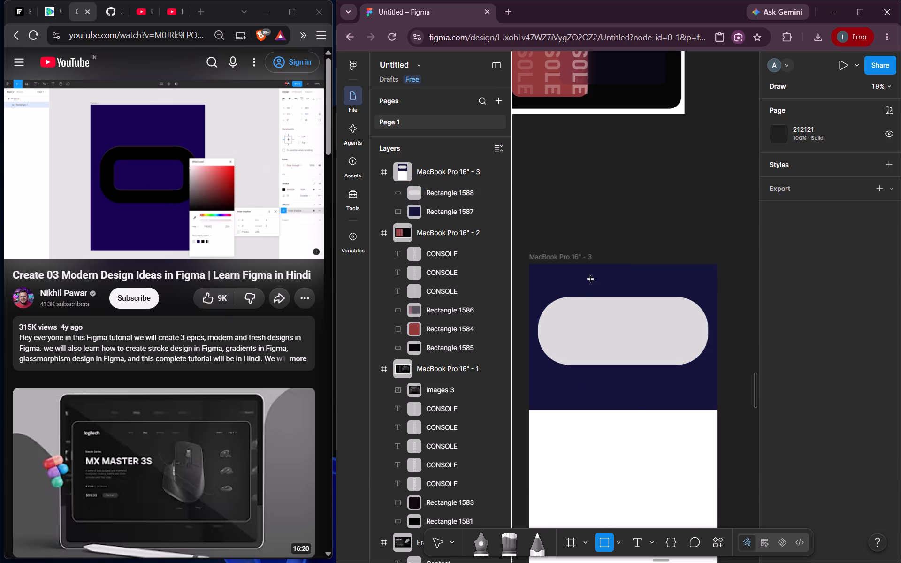
left_click_drag(575, 312, 686, 350)
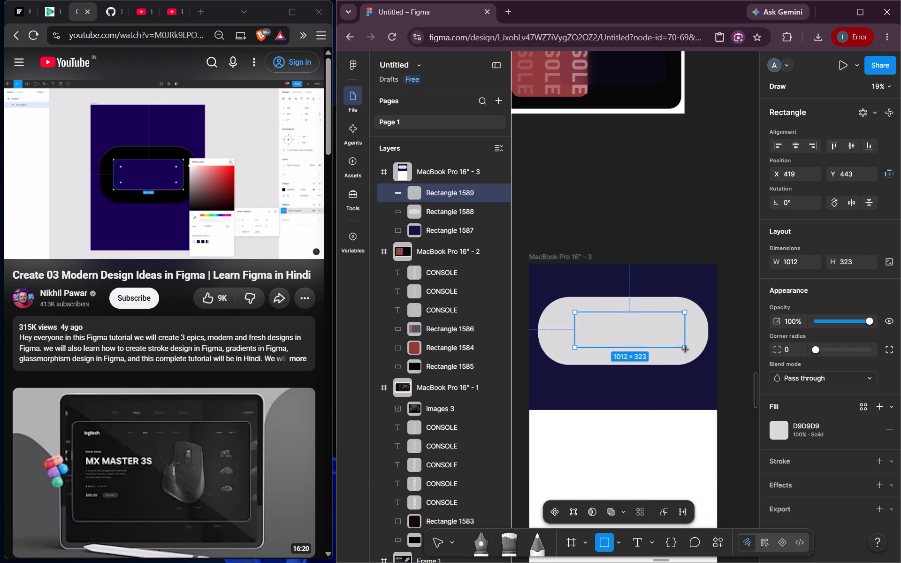
left_click_drag(686, 350, 681, 353)
left_click(622, 333)
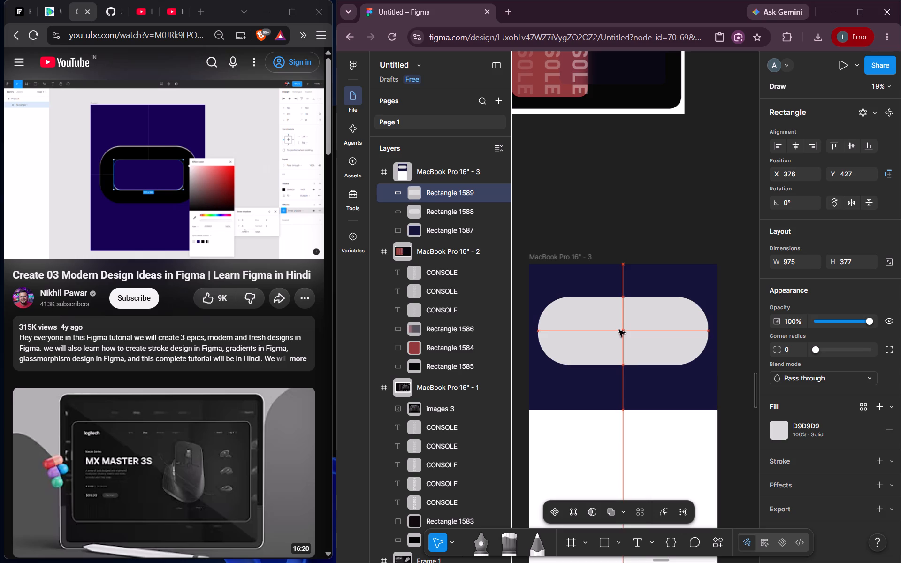
Change the large pill shape's solid fill to black 000000.
left_click(701, 336)
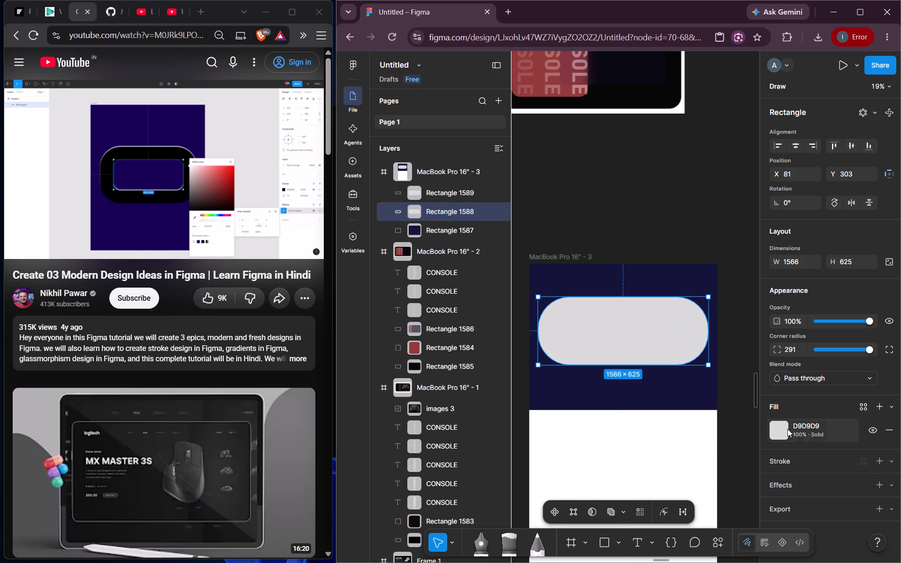
left_click(786, 428)
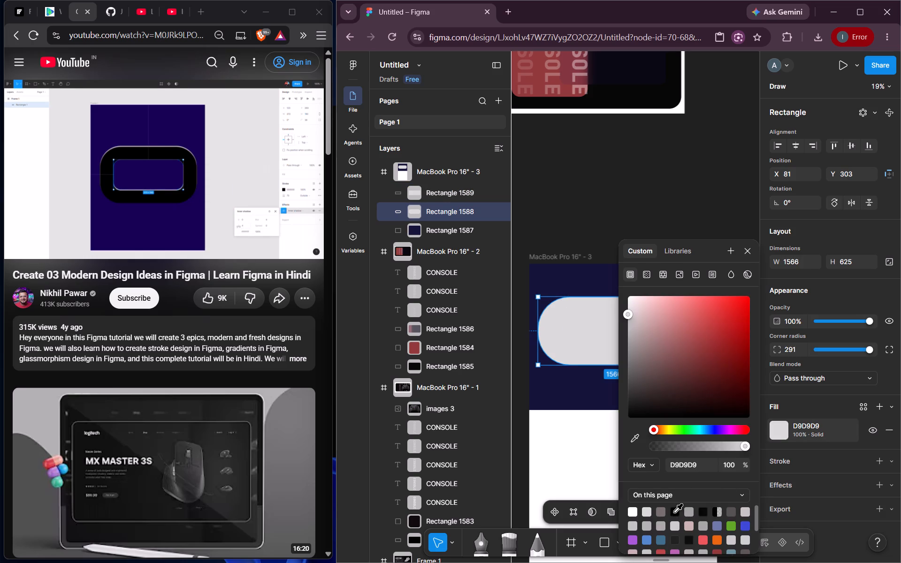
left_click(674, 512)
left_click(731, 201)
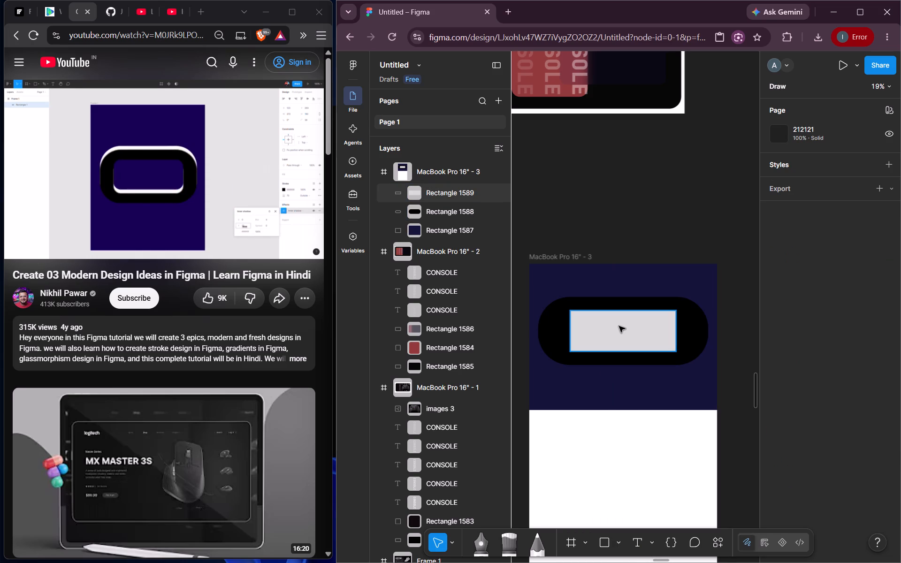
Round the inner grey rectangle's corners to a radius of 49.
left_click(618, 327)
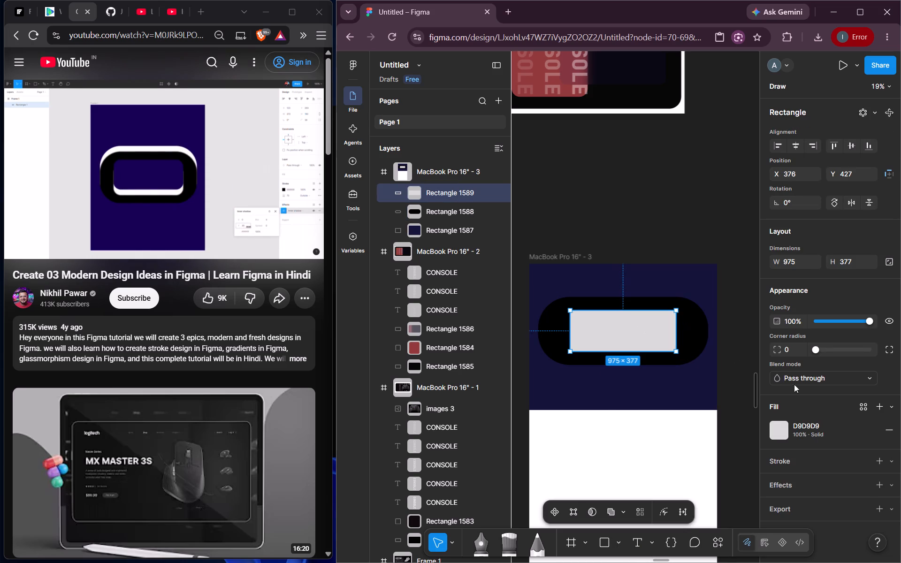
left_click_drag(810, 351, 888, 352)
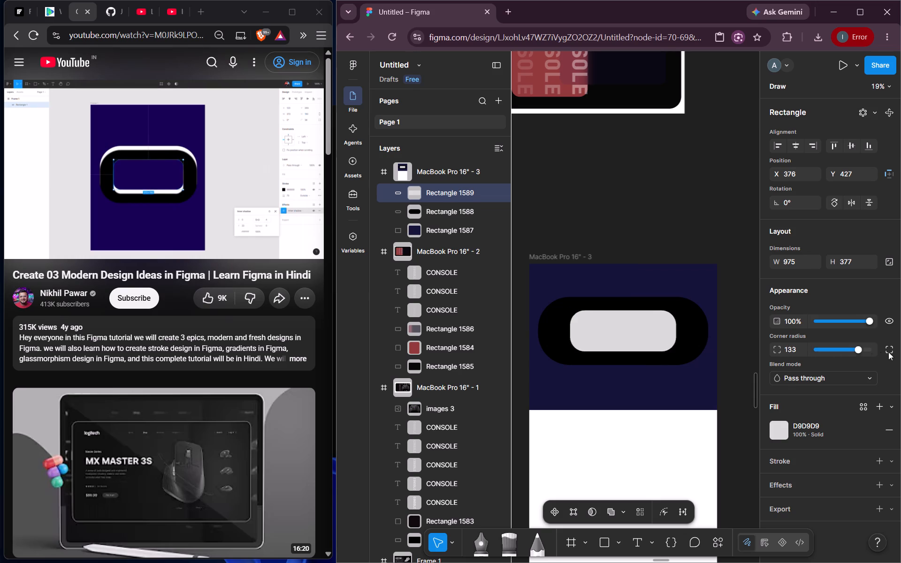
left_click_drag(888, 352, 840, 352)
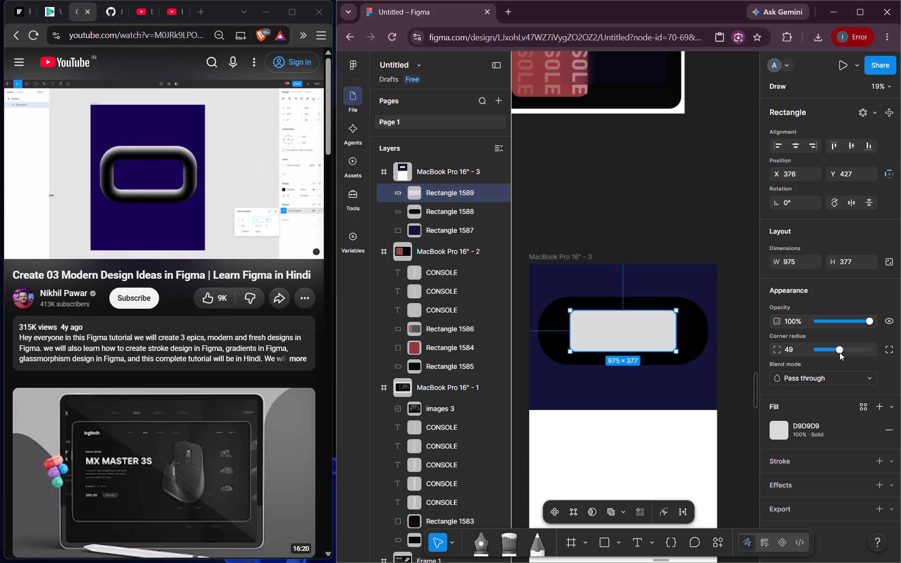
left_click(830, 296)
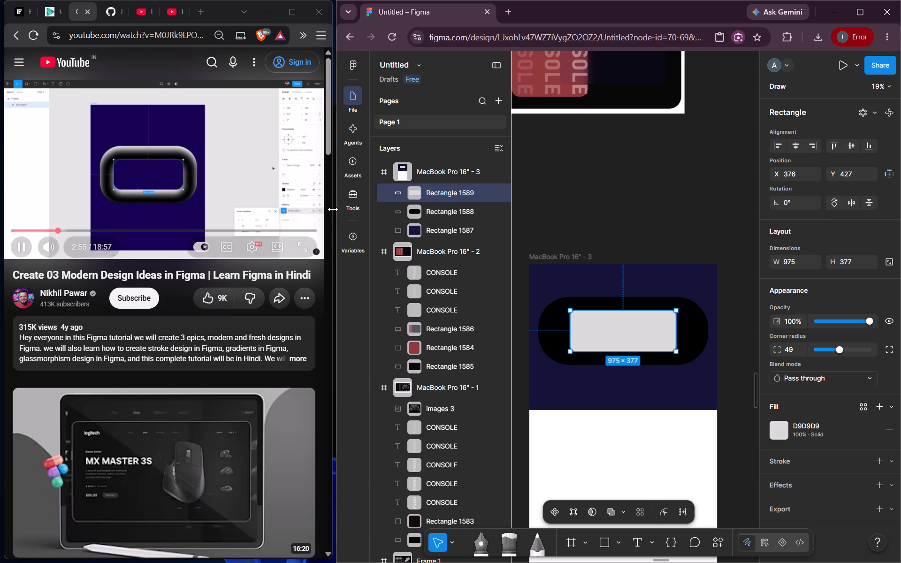
Switch to the tutorial video, replay it from about 2:39 and pause it where the ring's effect colour is picked.
left_click(57, 227)
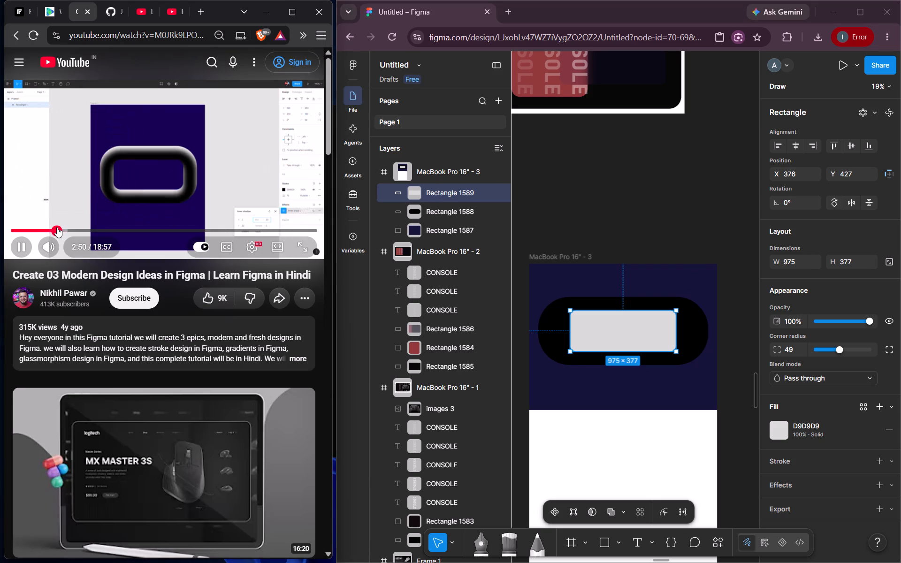
left_click(53, 228)
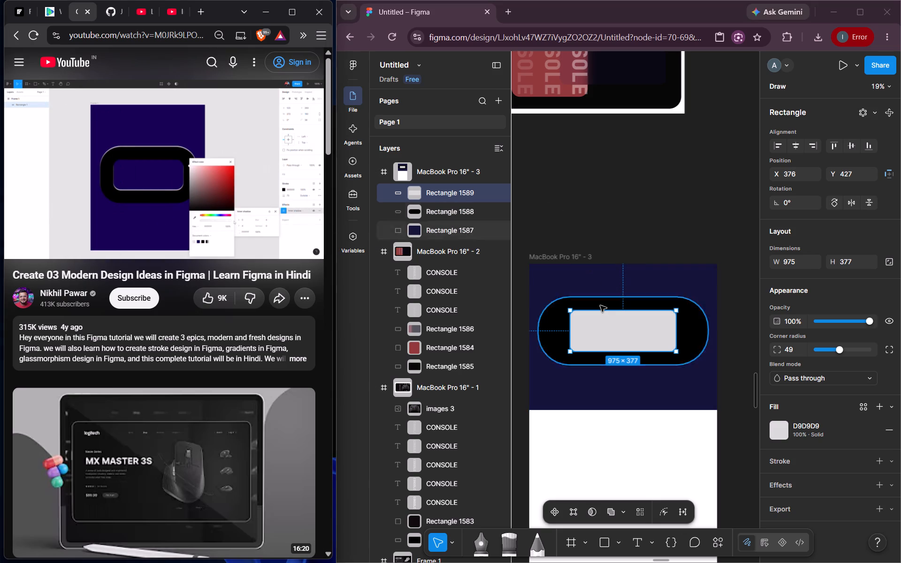
left_click(610, 327)
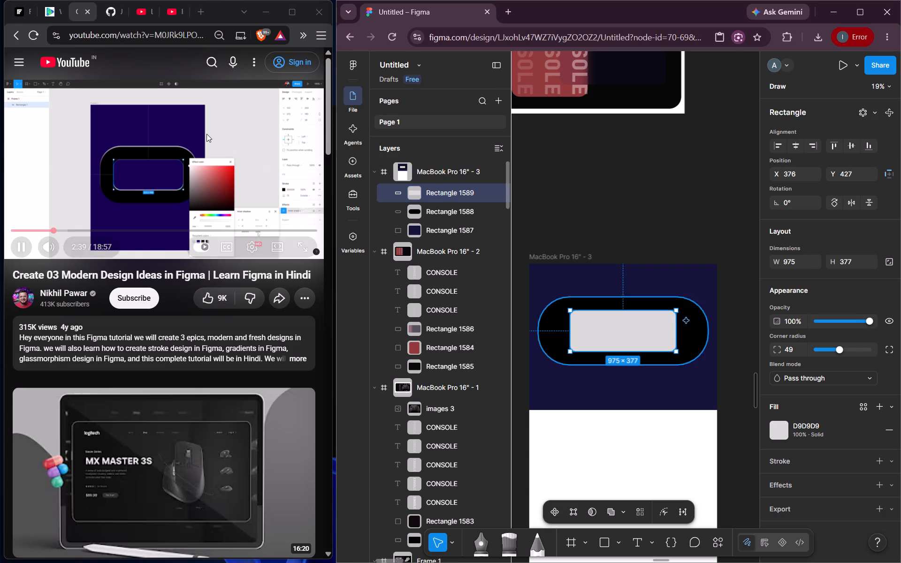
left_click(214, 147)
Switch back to Figma and set the inner grey rectangle's corner radius to about 105.
left_click(612, 236)
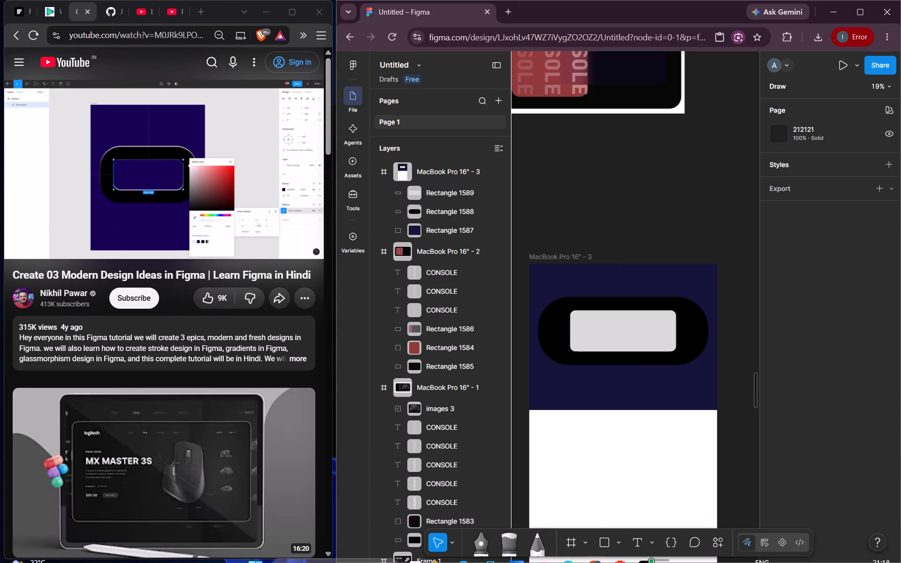
left_click(643, 320)
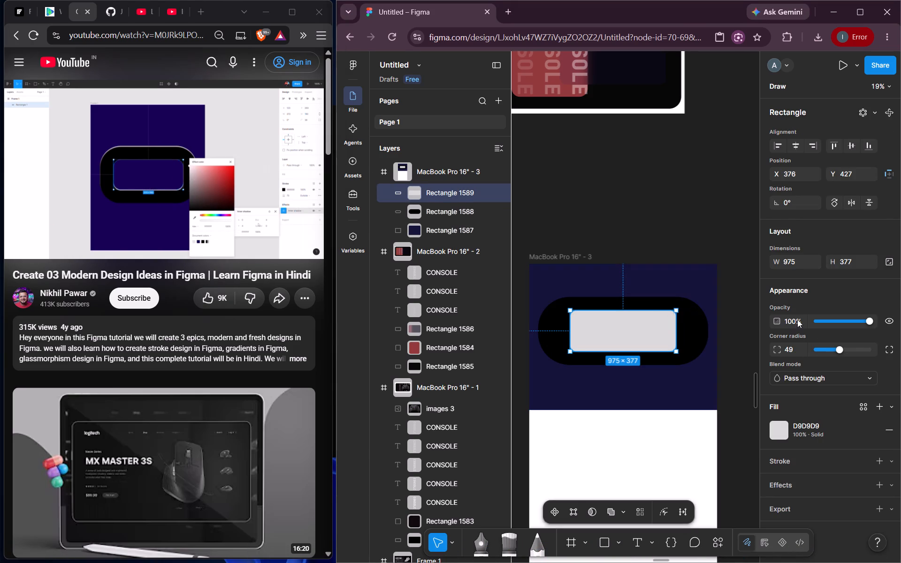
left_click_drag(840, 348, 858, 349)
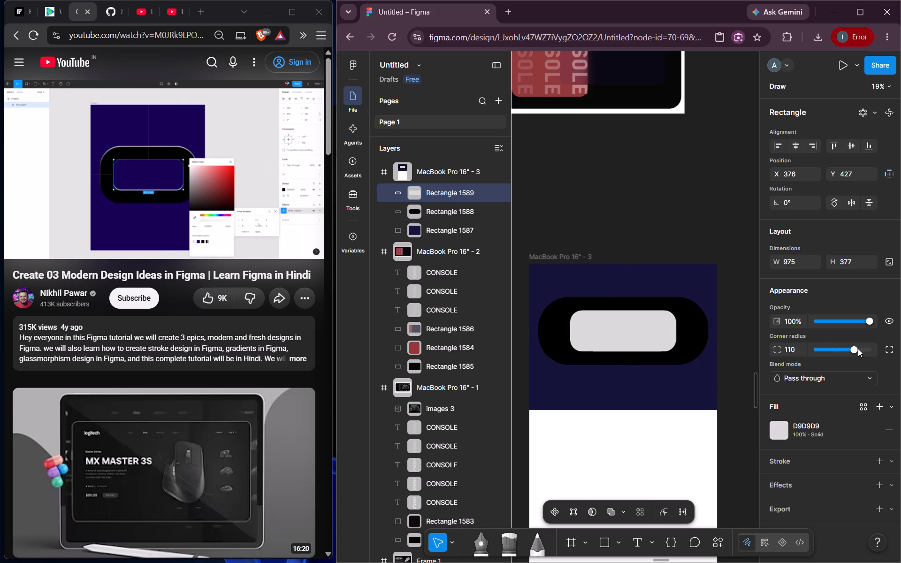
left_click_drag(858, 349, 853, 350)
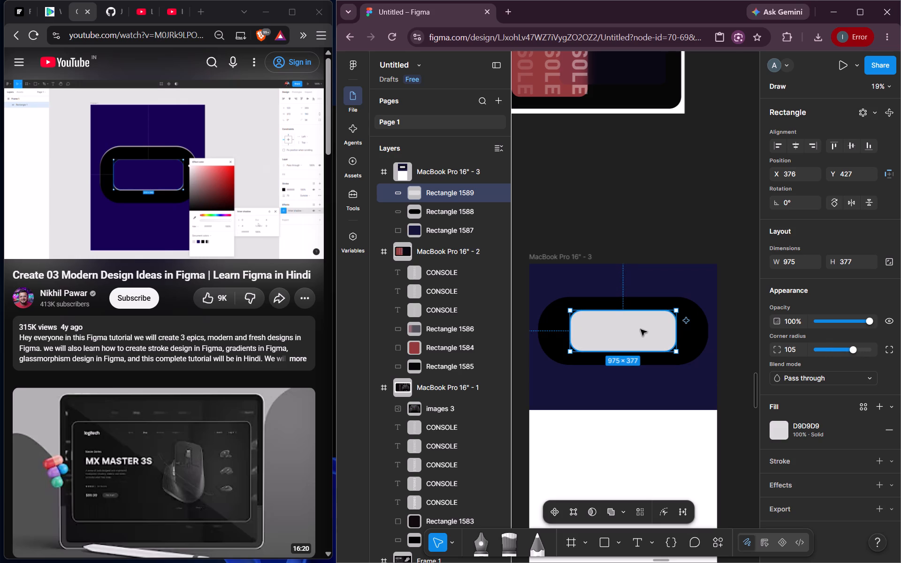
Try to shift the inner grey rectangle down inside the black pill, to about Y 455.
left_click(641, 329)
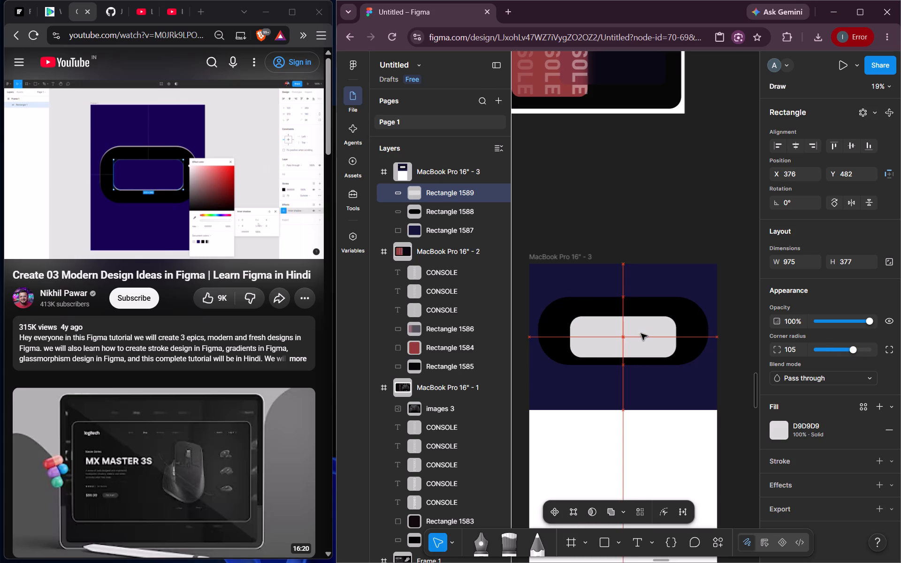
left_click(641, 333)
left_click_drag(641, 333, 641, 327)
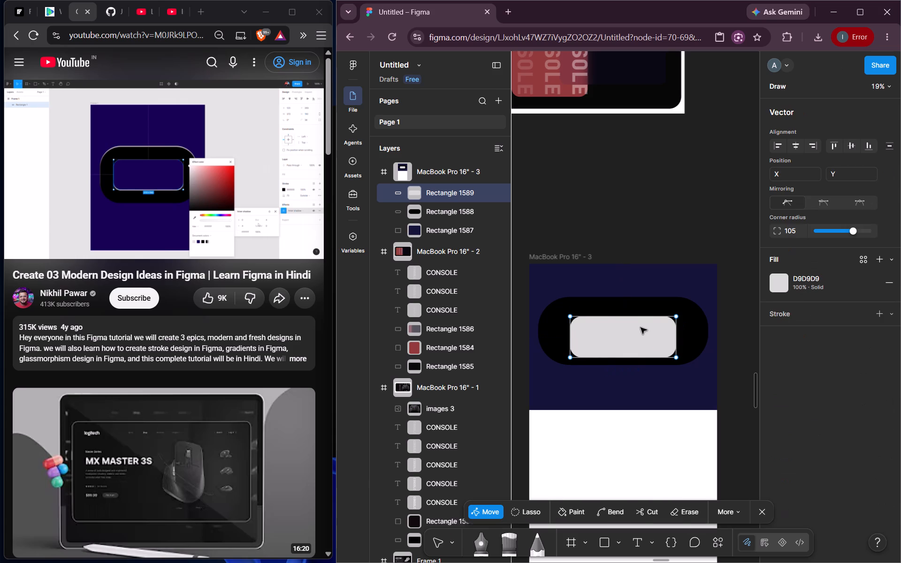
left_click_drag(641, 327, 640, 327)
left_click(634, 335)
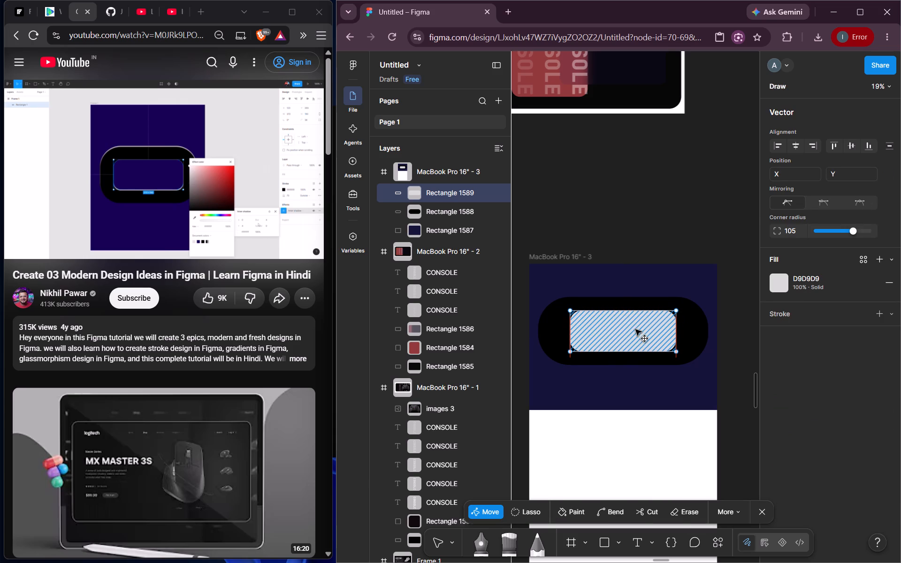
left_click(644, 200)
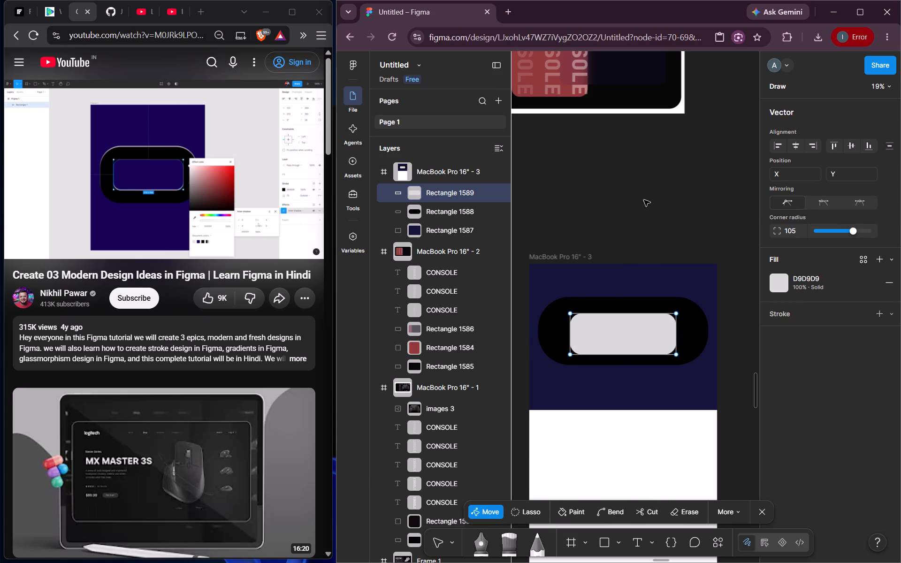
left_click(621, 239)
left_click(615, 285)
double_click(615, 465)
Reposition the inner grey rectangle at the centre of the black pill, at X 376, Y 427.
left_click(625, 337)
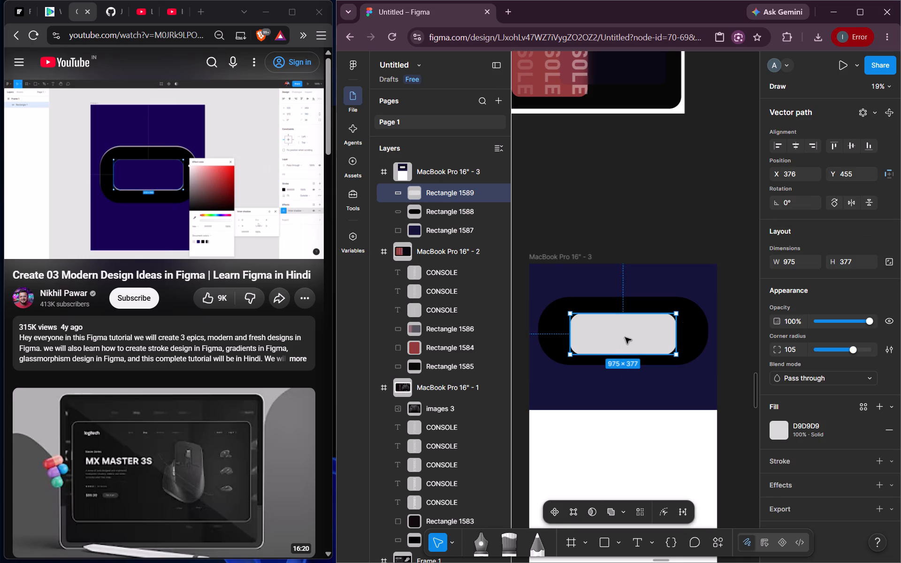
left_click(624, 334)
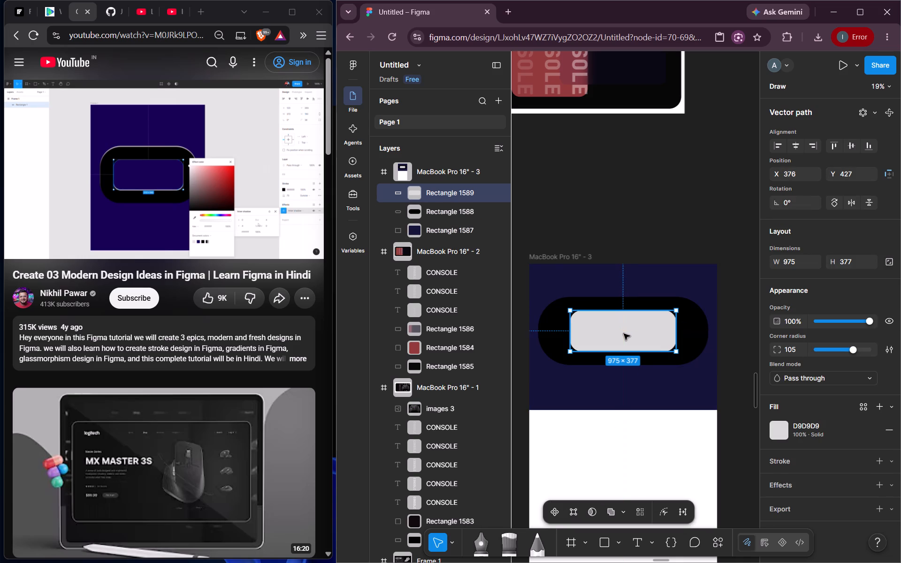
left_click_drag(624, 334, 619, 334)
left_click_drag(619, 334, 608, 334)
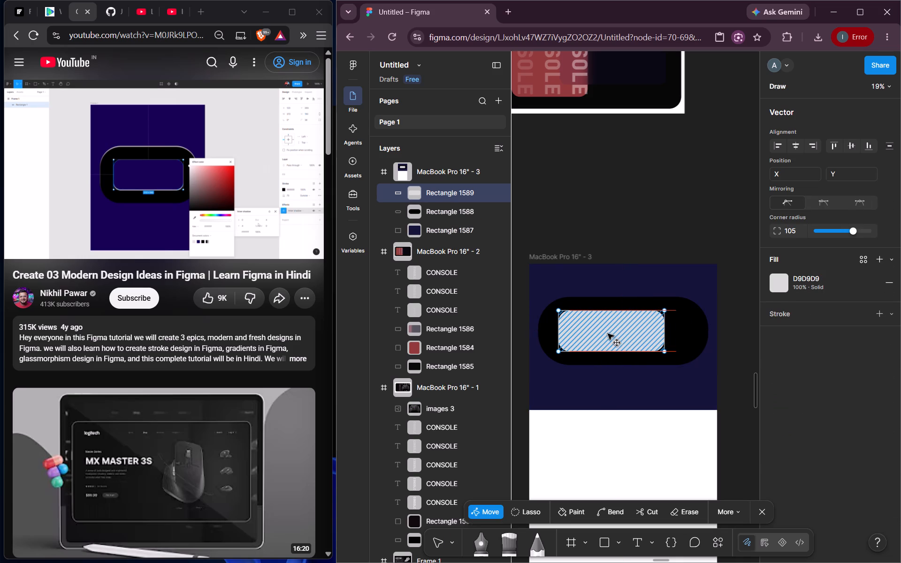
left_click_drag(608, 334, 609, 333)
left_click(629, 195)
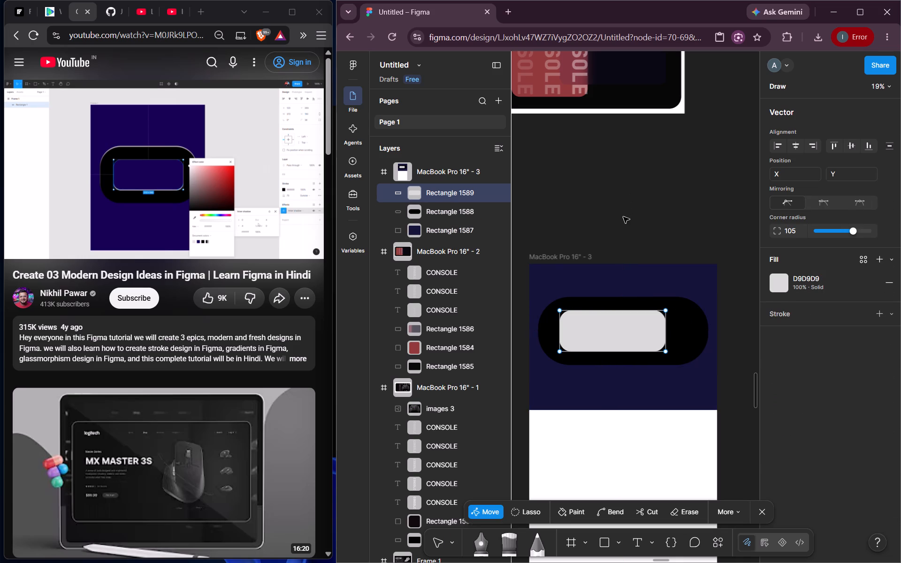
double_click(623, 217)
left_click_drag(605, 319, 609, 319)
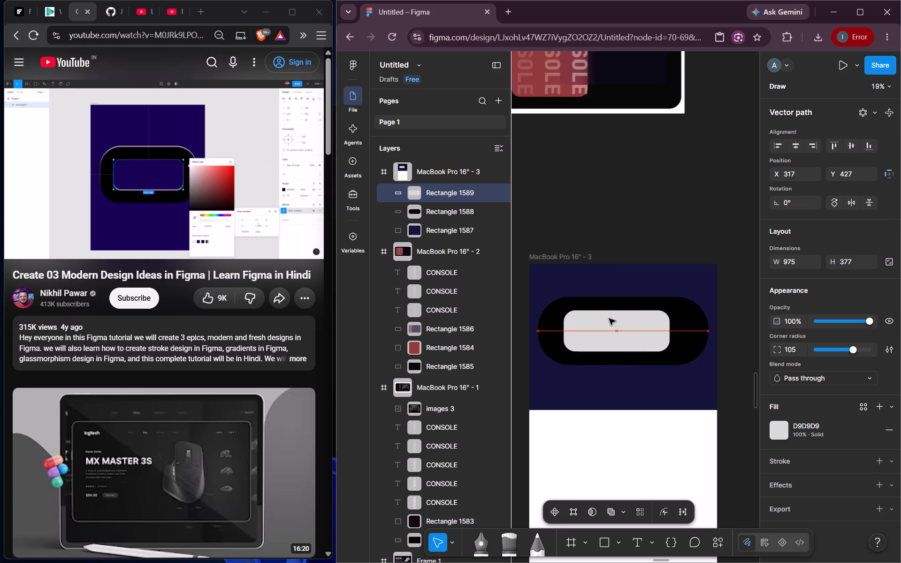
left_click_drag(609, 319, 610, 324)
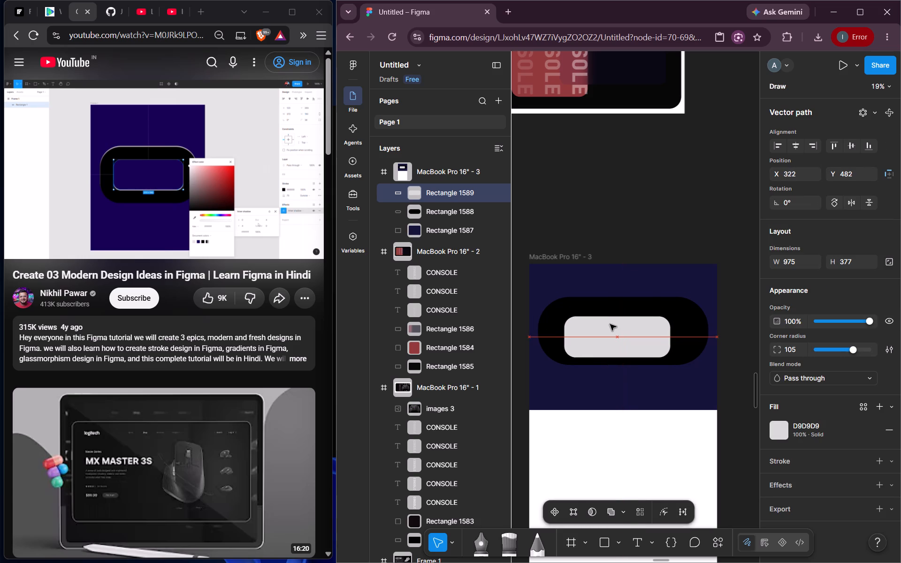
left_click_drag(610, 324, 612, 320)
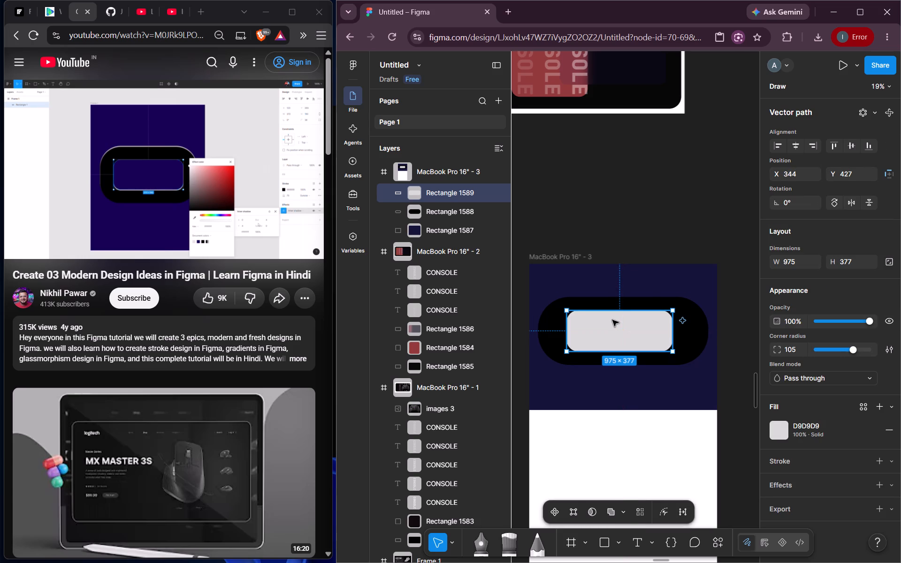
left_click(612, 320)
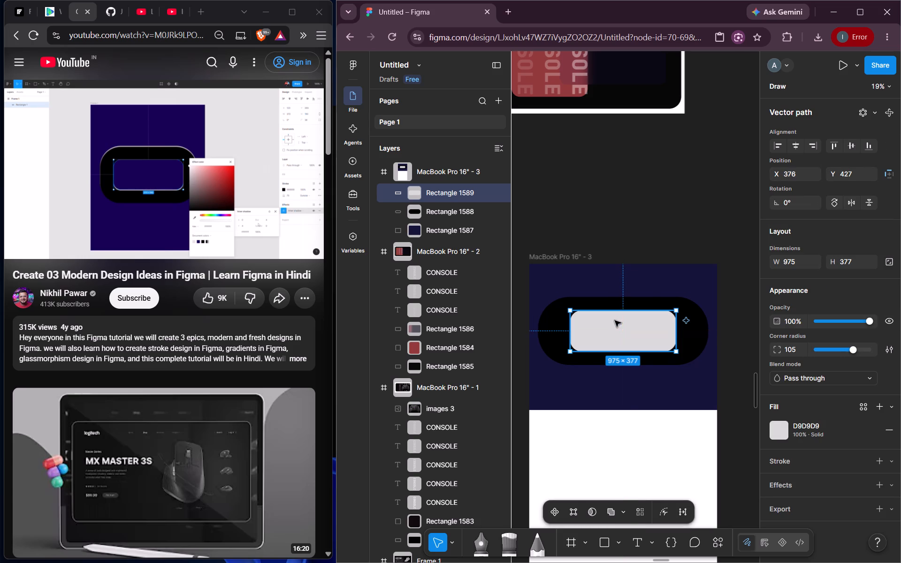
left_click(660, 180)
Reduce the black pill shape's corner radius to 250.
left_click(695, 332)
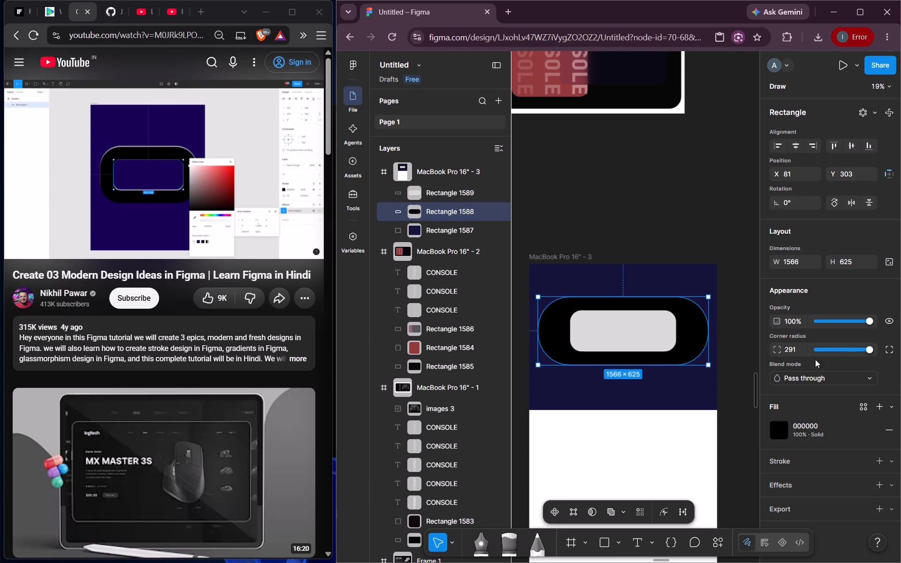
left_click_drag(777, 348, 760, 349)
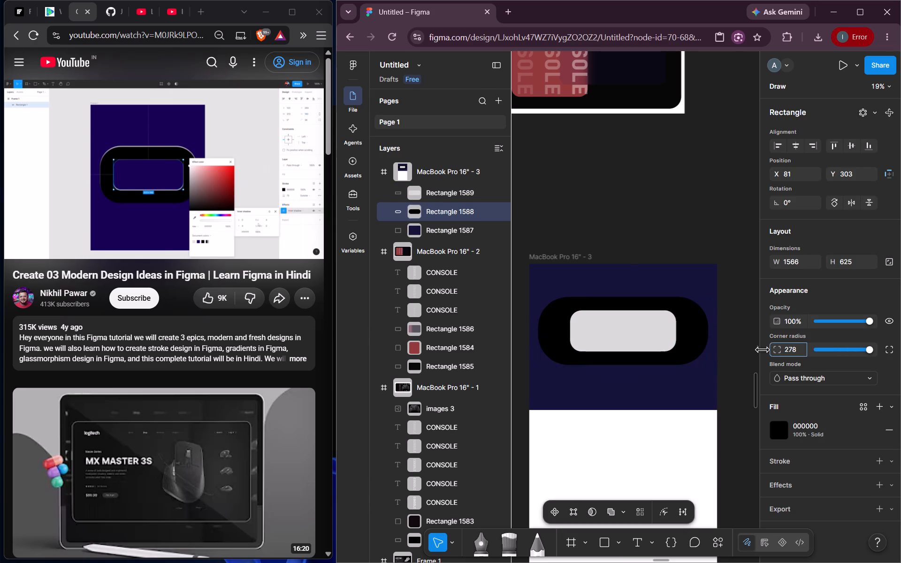
left_click_drag(760, 349, 725, 350)
left_click_drag(725, 350, 728, 350)
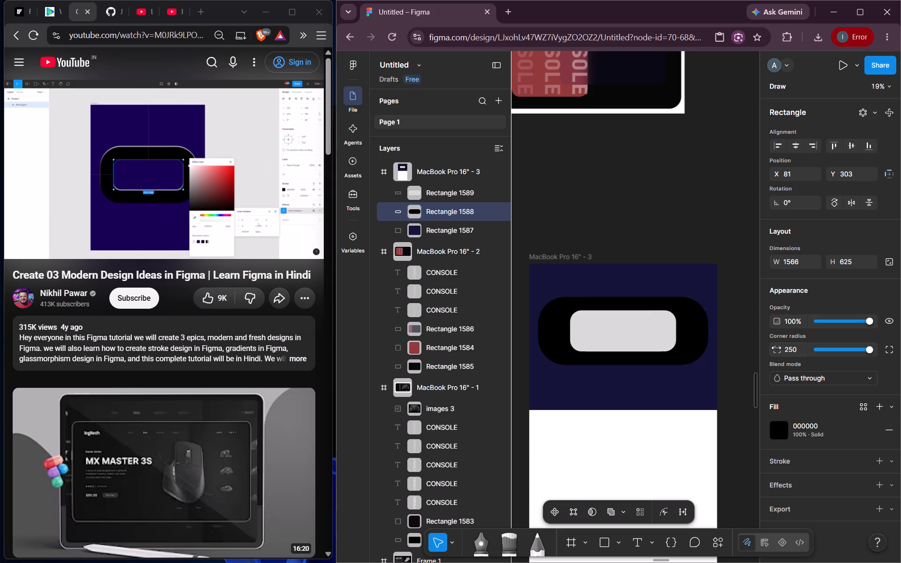
Increase the inner grey rectangle's corner radius to 125.
left_click(665, 336)
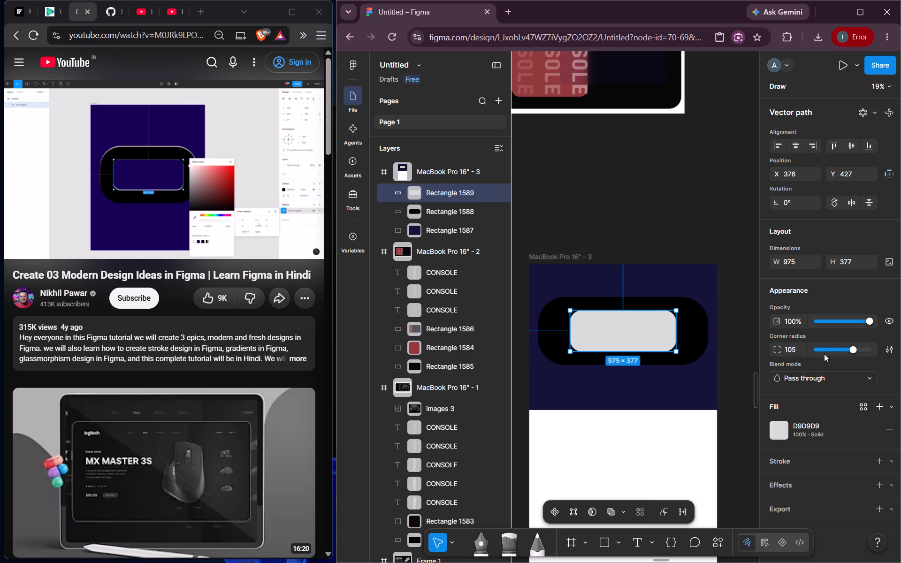
left_click_drag(774, 347, 646, 306)
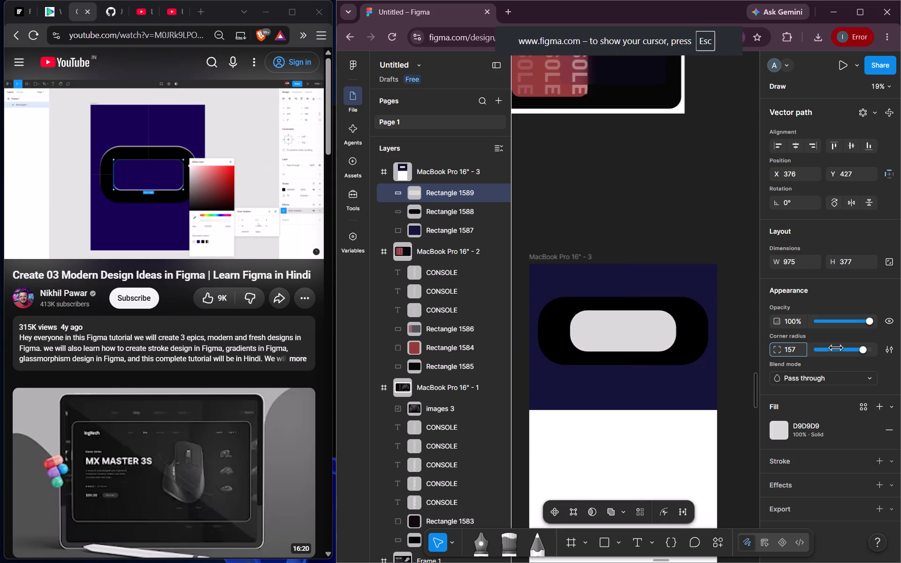
left_click_drag(646, 306, 570, 320)
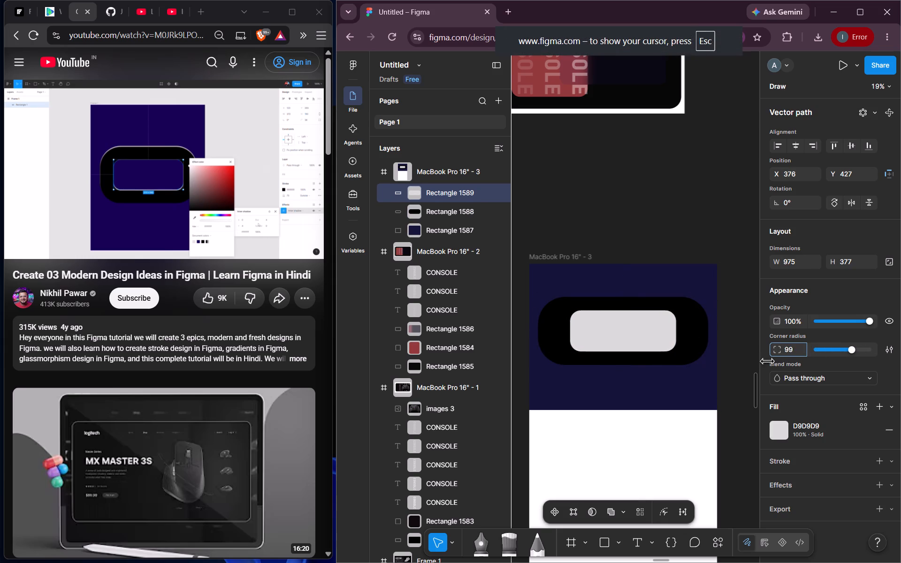
left_click_drag(570, 320, 581, 313)
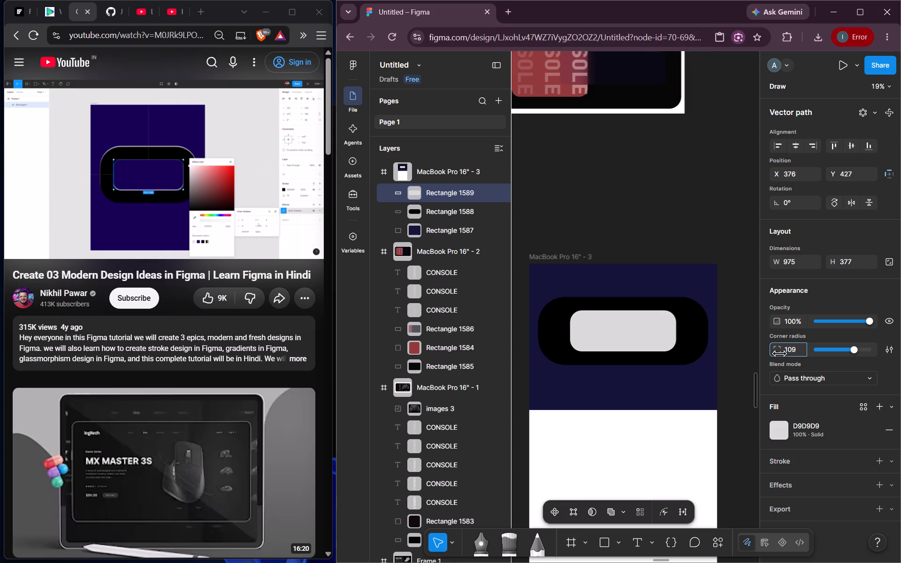
left_click_drag(581, 313, 581, 312)
left_click(697, 329)
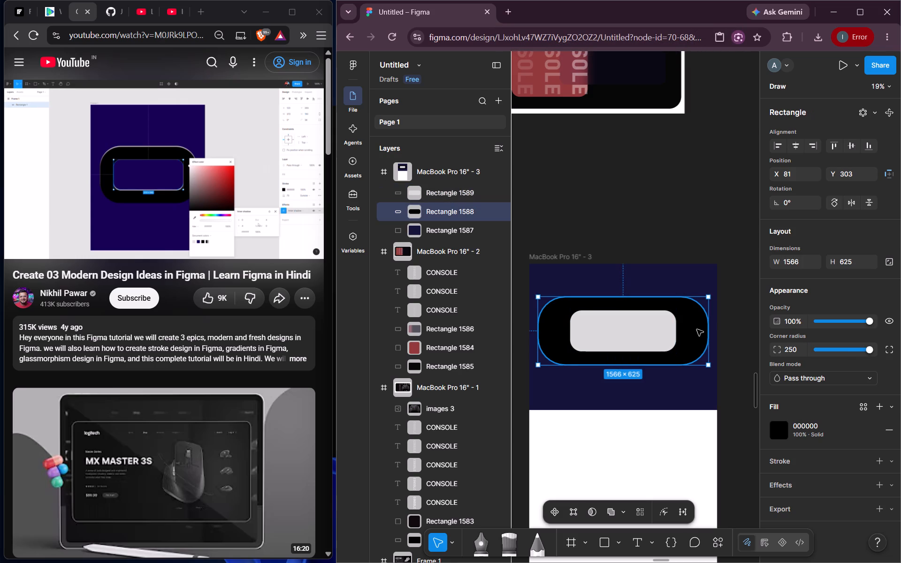
left_click(647, 332)
left_click_drag(778, 350, 797, 356)
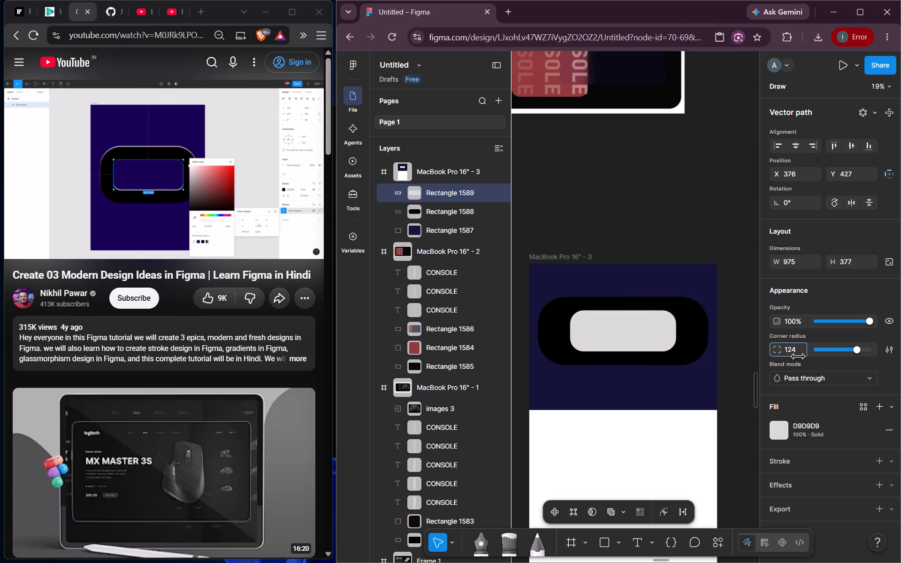
left_click_drag(797, 356, 798, 355)
left_click(742, 326)
left_click(635, 336)
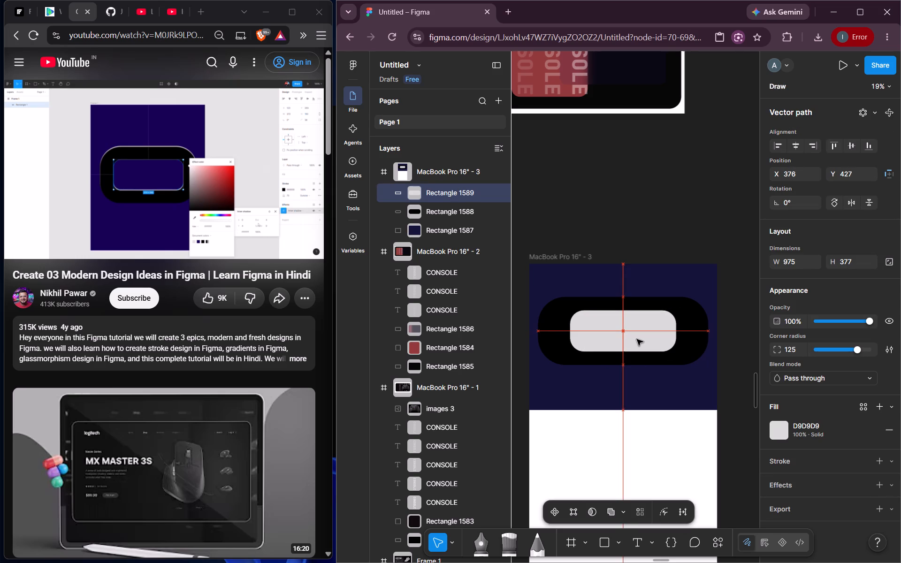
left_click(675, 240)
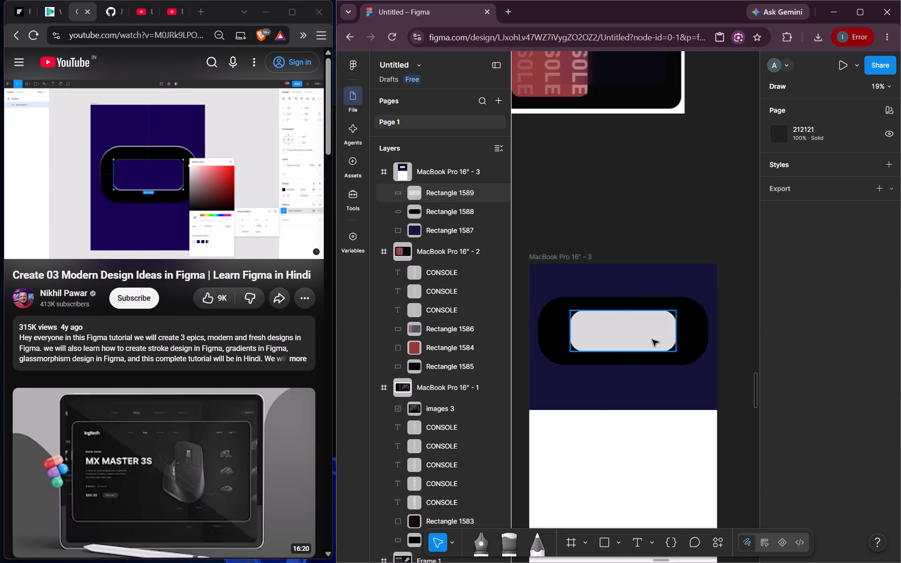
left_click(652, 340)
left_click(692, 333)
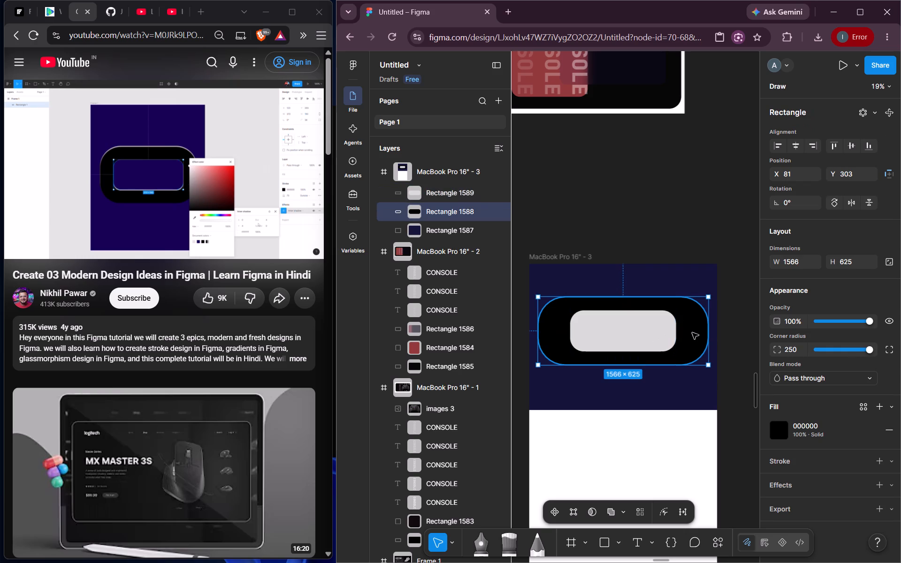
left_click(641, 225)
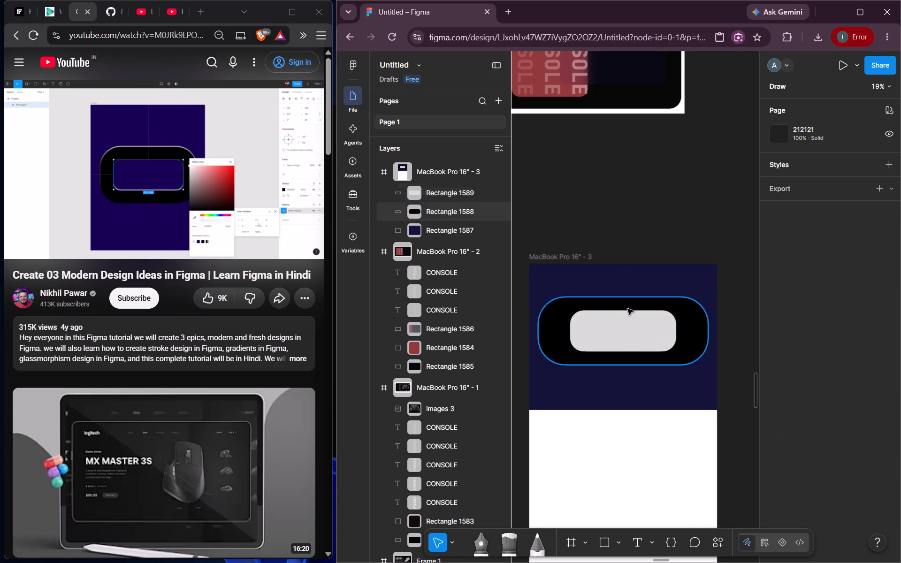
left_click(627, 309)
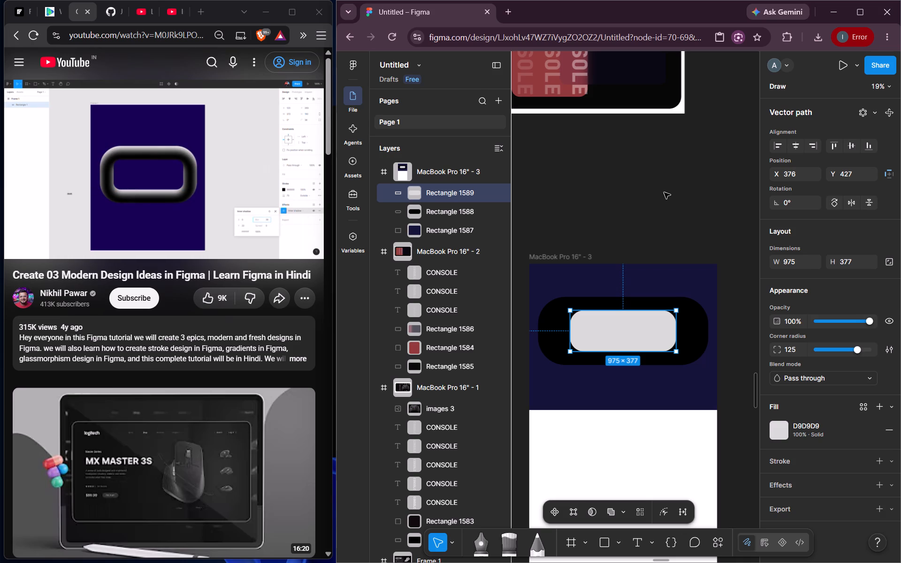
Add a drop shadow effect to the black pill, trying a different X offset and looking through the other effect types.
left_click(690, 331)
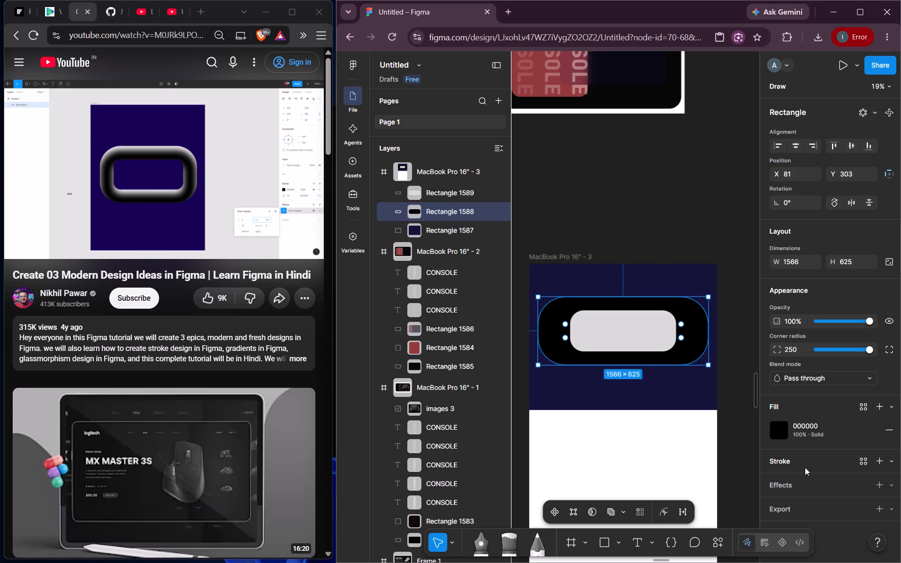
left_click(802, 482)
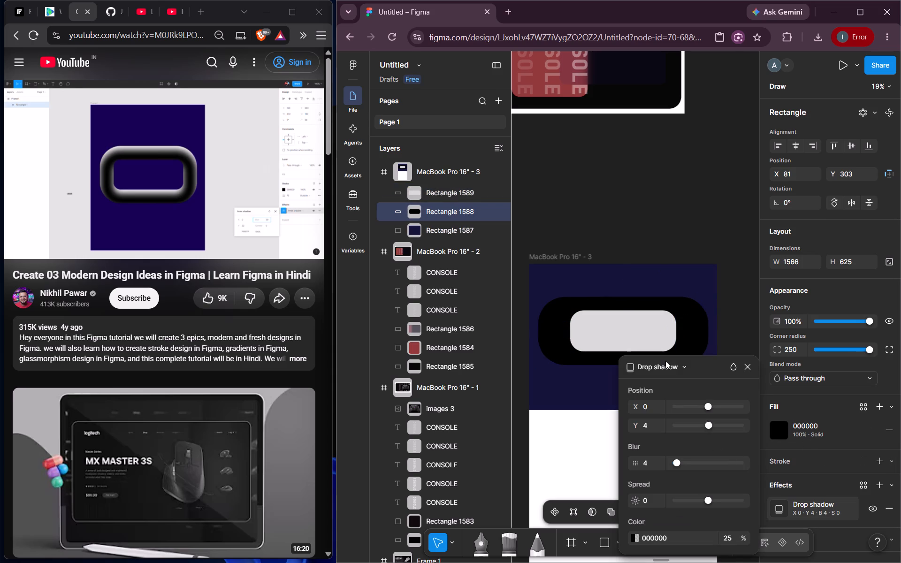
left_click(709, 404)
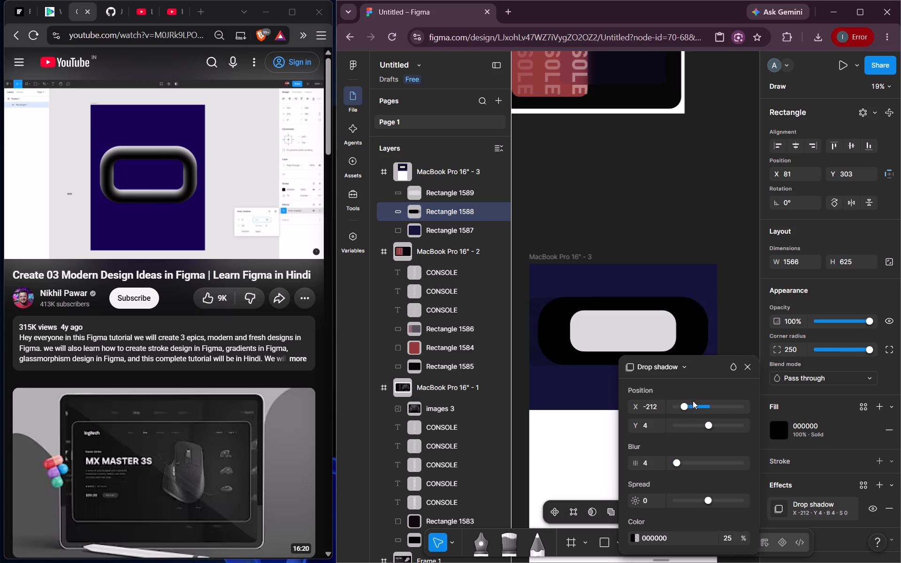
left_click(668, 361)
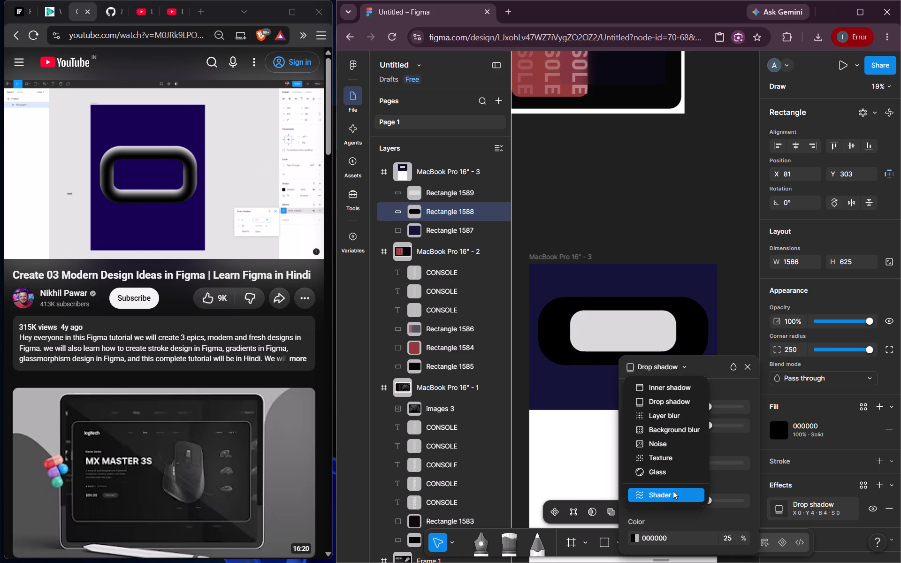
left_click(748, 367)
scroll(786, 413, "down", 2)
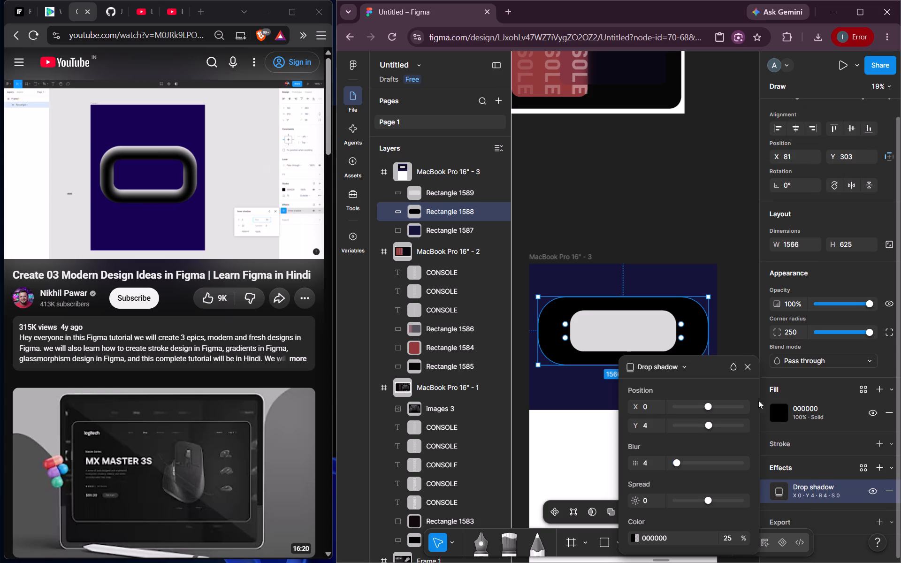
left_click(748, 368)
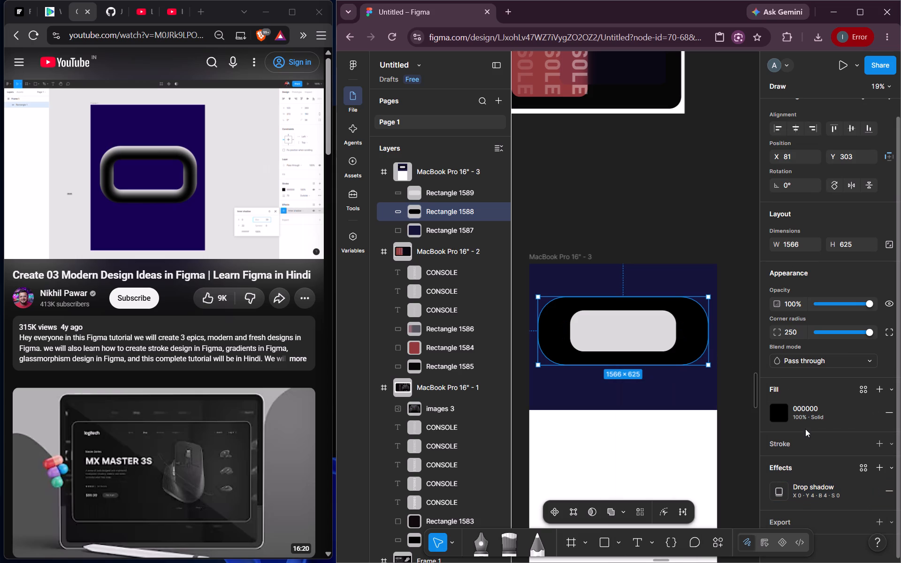
Add a solid 000000 stroke to the black pill, try a weight of 200, and bring the weight down to 0.
scroll(797, 453, "down", 1)
left_click(802, 444)
scroll(802, 444, "down", 1)
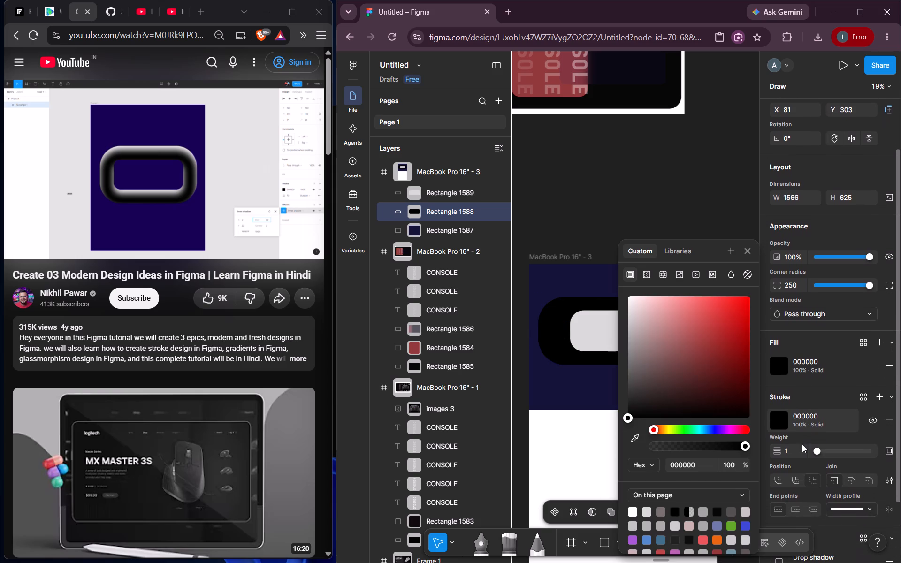
scroll(705, 492, "down", 1)
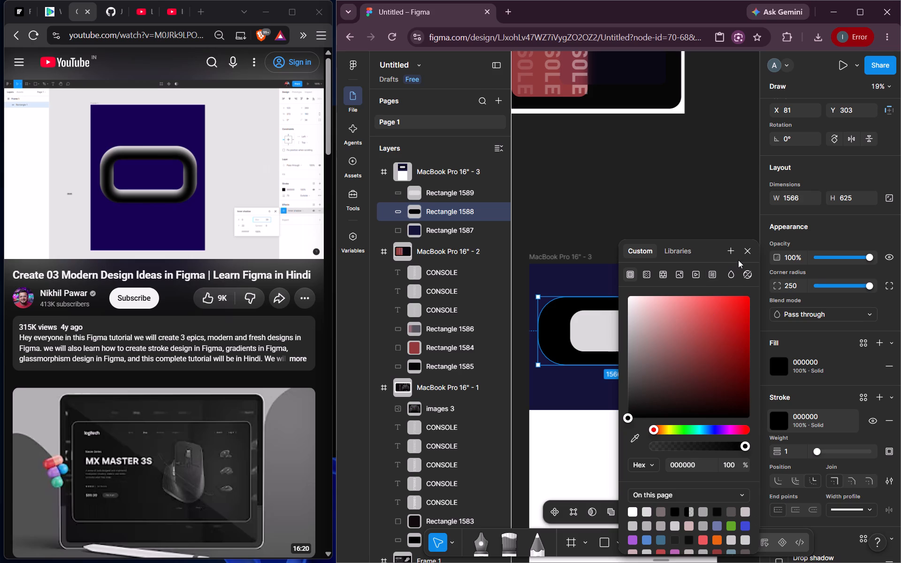
left_click(745, 251)
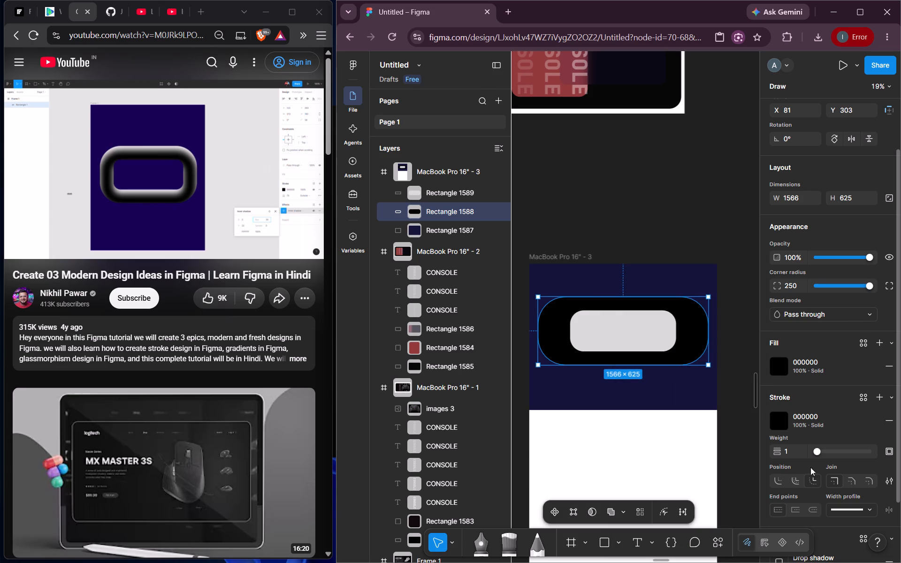
scroll(806, 473, "down", 2)
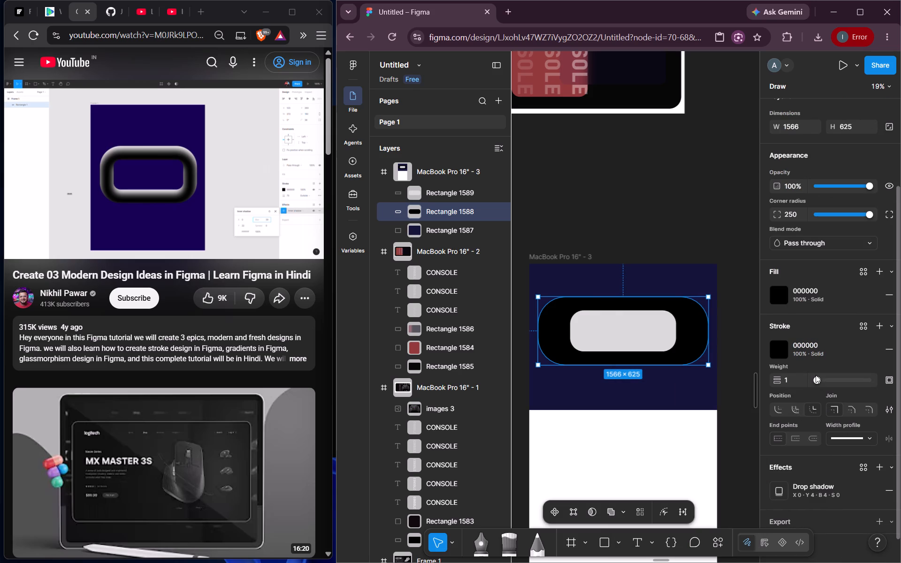
left_click_drag(817, 375, 882, 371)
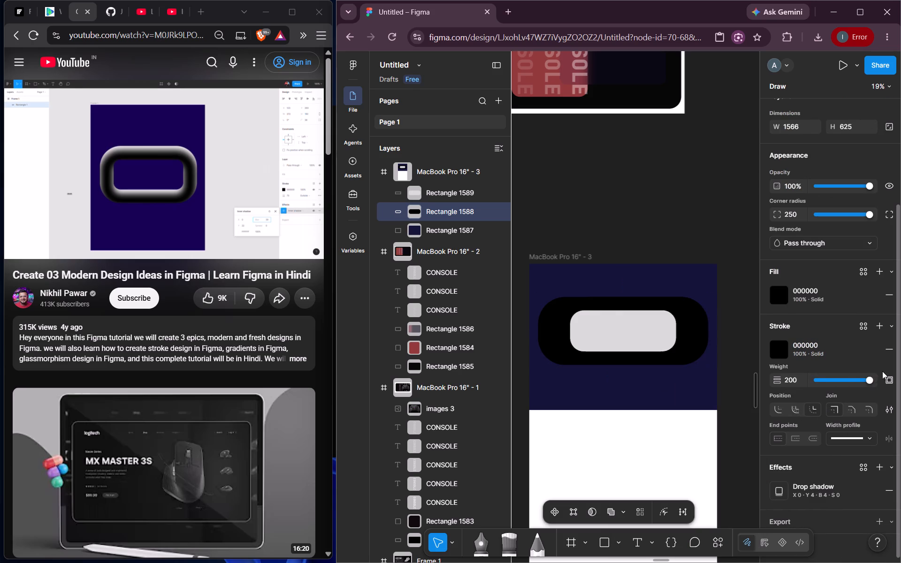
left_click_drag(882, 371, 746, 396)
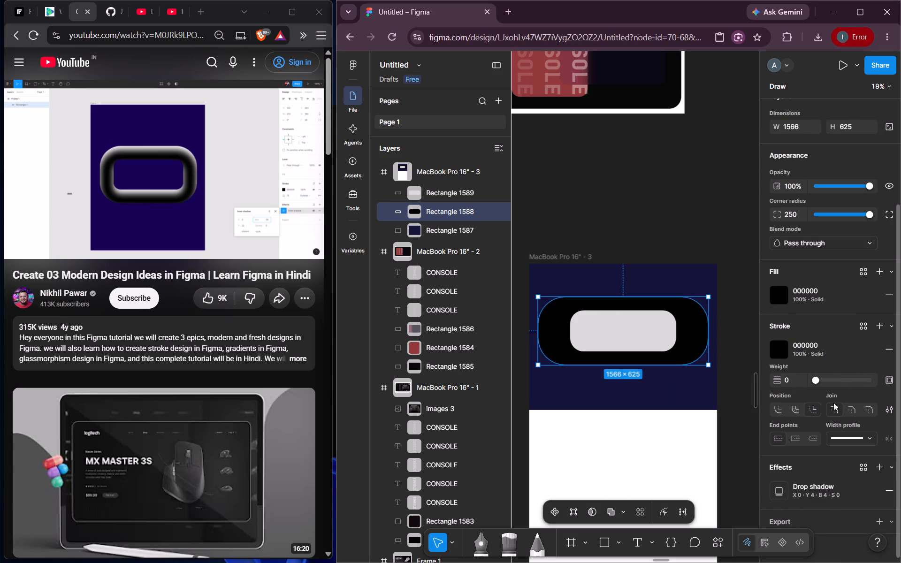
left_click(773, 395)
double_click(777, 396)
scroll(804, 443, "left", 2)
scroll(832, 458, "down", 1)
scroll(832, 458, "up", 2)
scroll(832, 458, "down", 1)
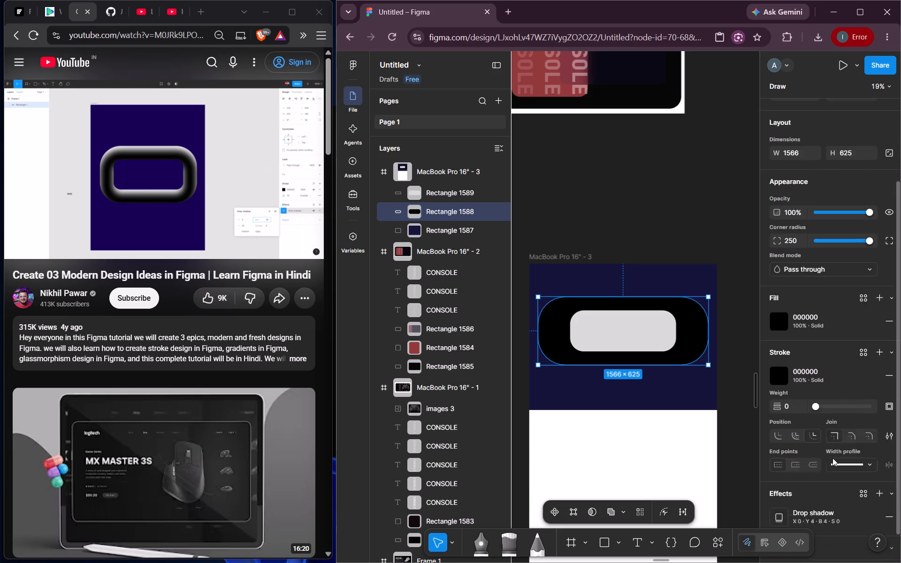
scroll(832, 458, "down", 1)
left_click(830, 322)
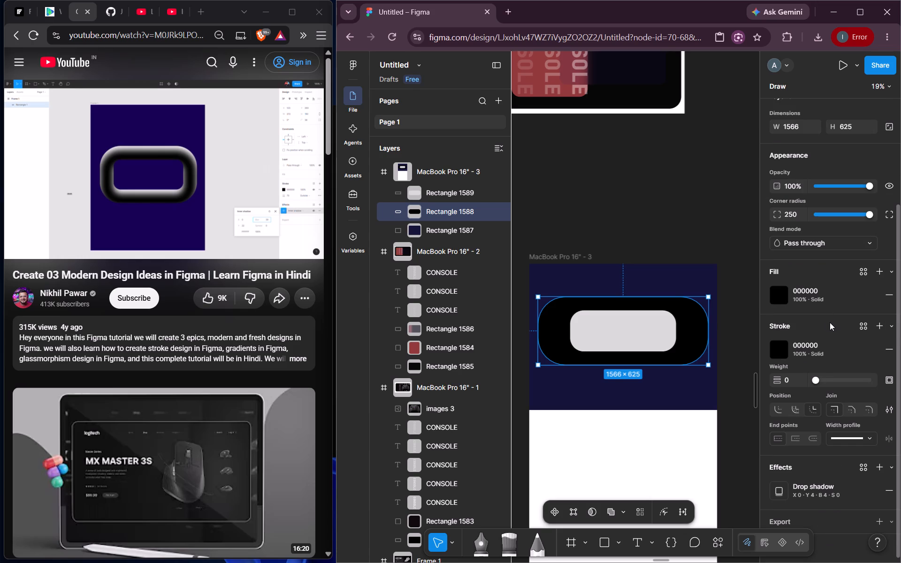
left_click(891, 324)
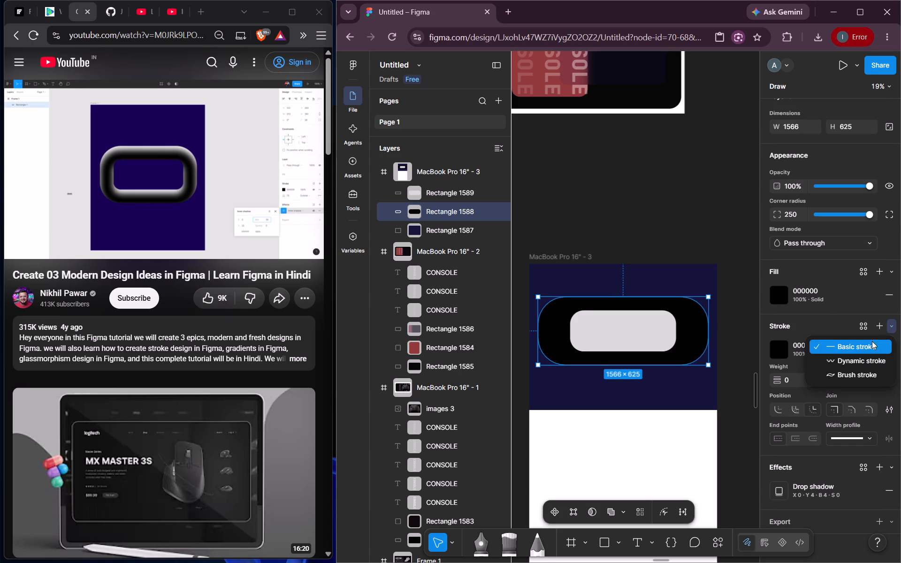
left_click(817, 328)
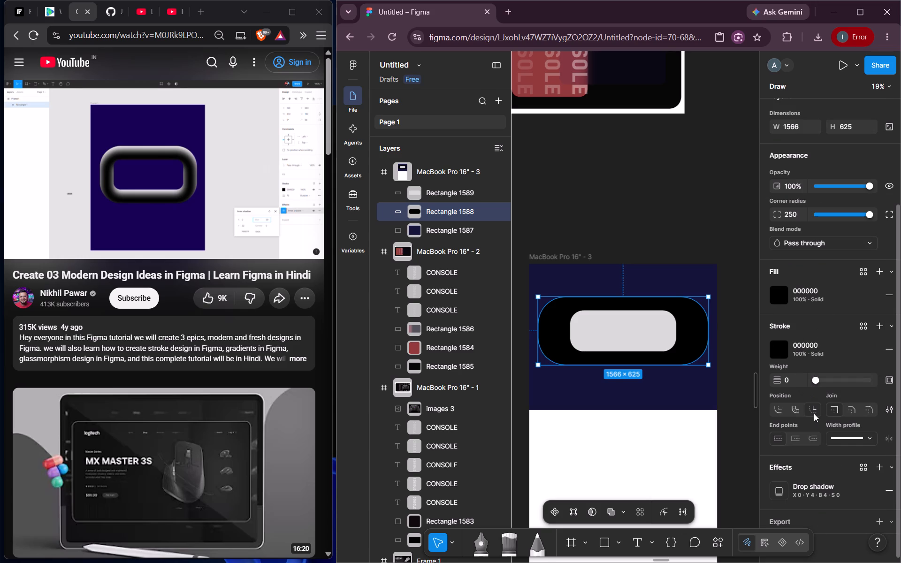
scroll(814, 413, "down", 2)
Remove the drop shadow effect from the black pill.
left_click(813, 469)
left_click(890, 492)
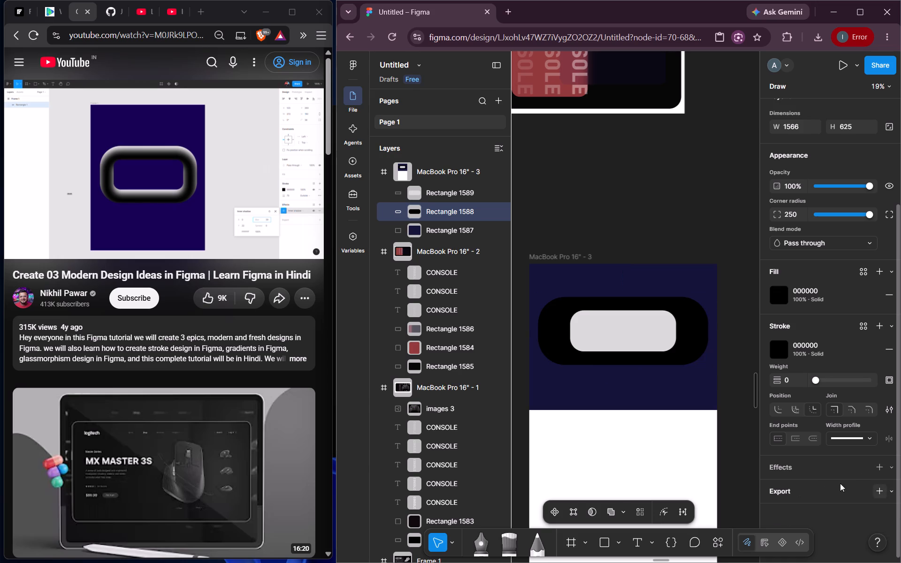
Apply a drop shadow to the black pill with X 0, Y 4, blur 4 and spread 0, after browsing the other effect types.
left_click(825, 464)
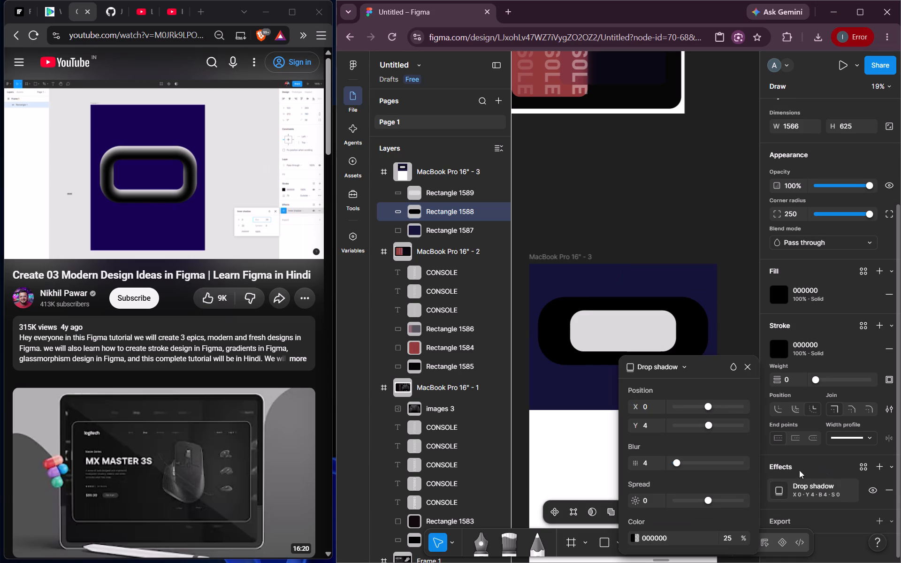
left_click(674, 367)
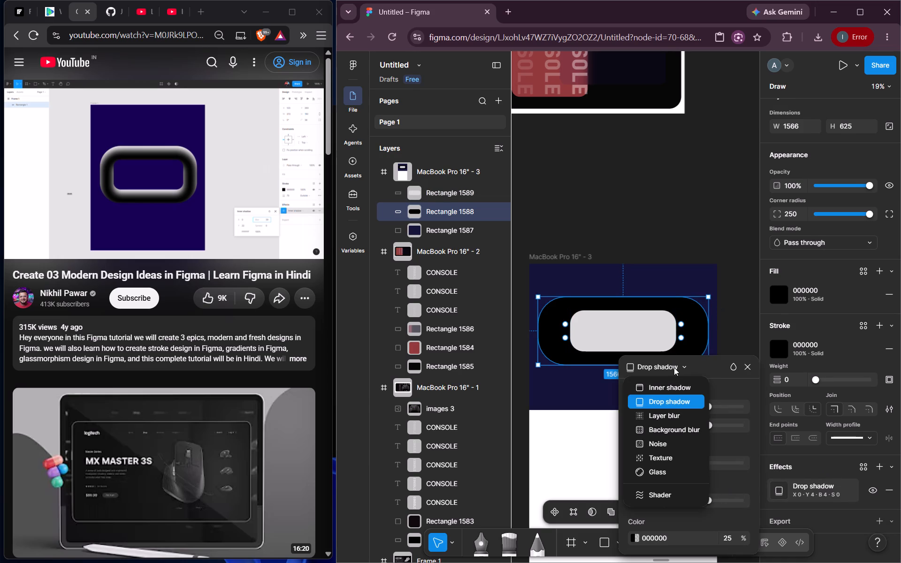
left_click(739, 314)
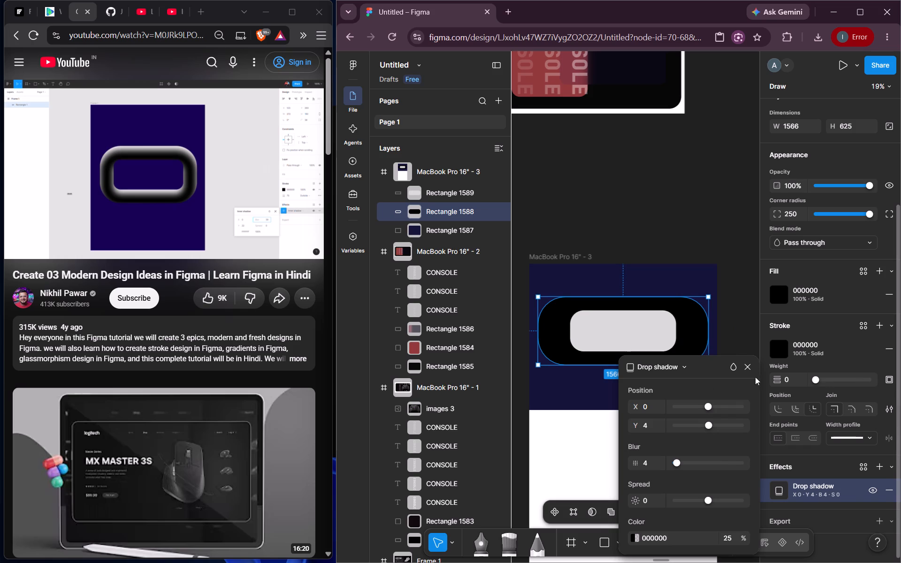
left_click(753, 365)
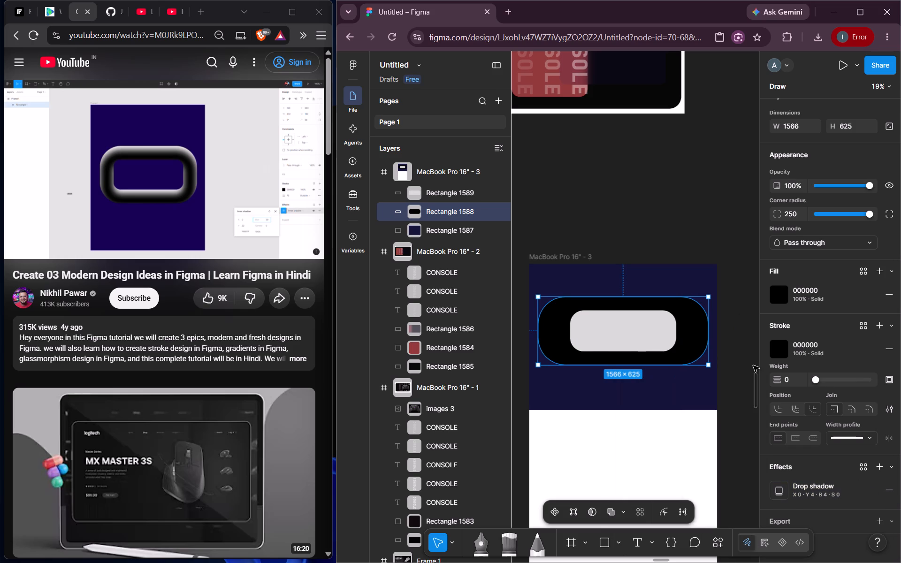
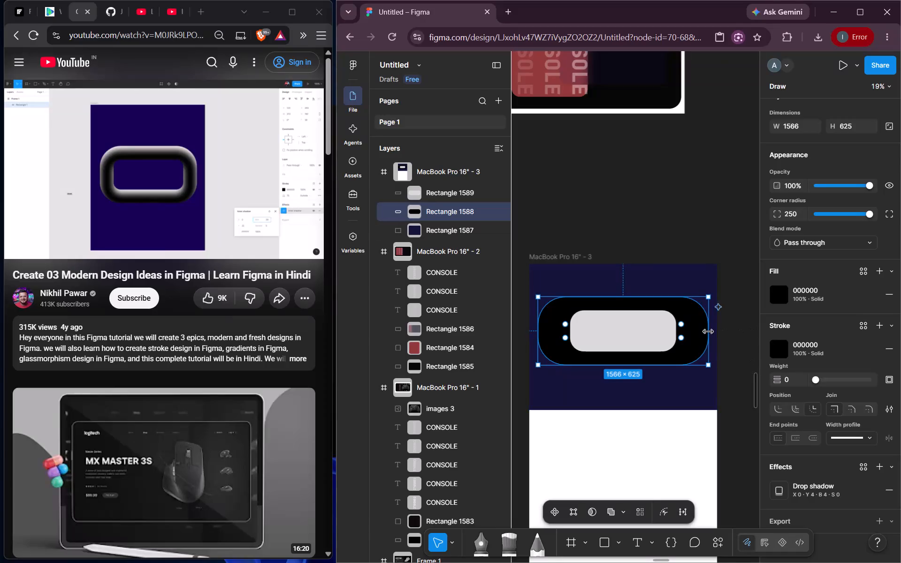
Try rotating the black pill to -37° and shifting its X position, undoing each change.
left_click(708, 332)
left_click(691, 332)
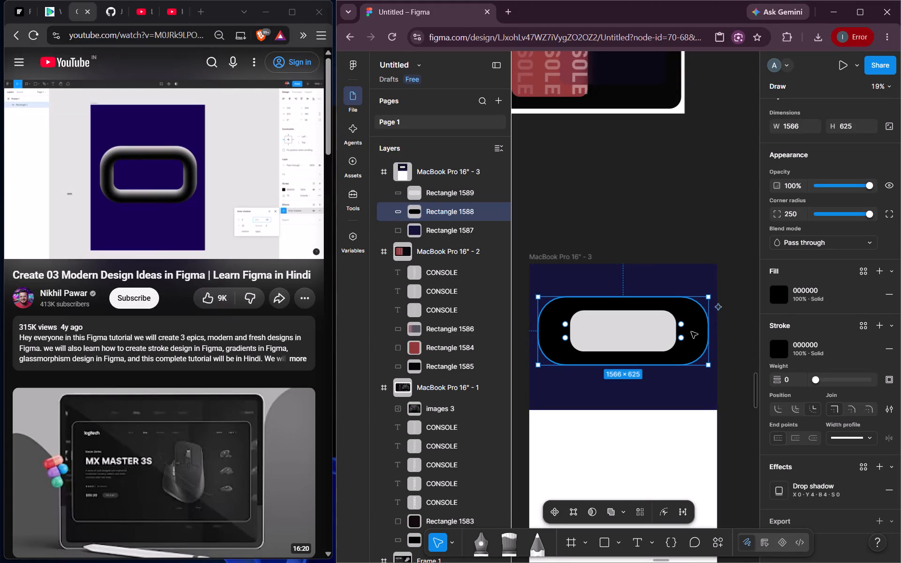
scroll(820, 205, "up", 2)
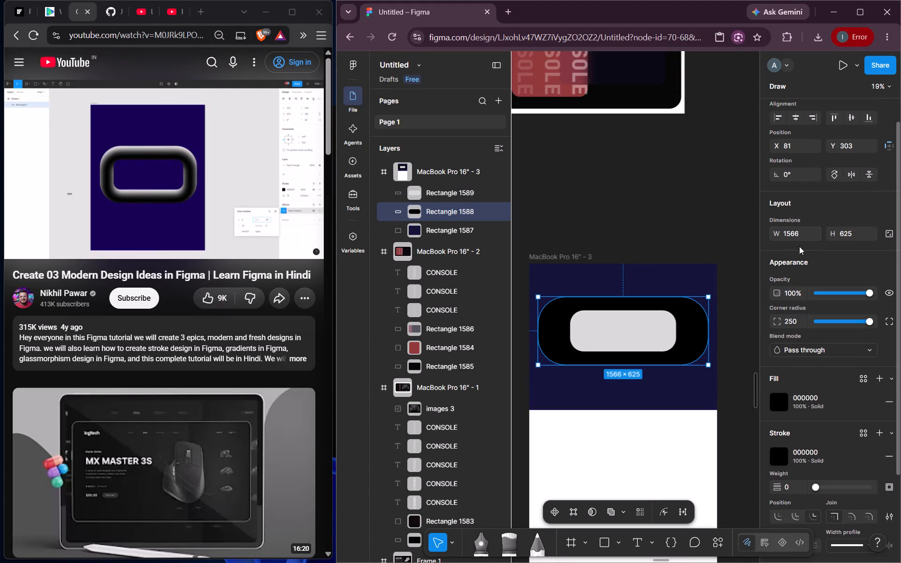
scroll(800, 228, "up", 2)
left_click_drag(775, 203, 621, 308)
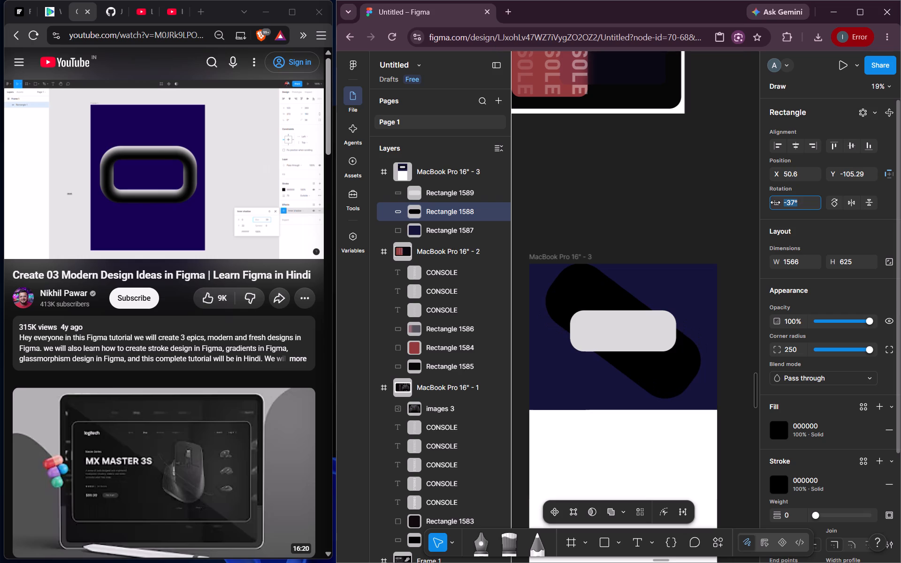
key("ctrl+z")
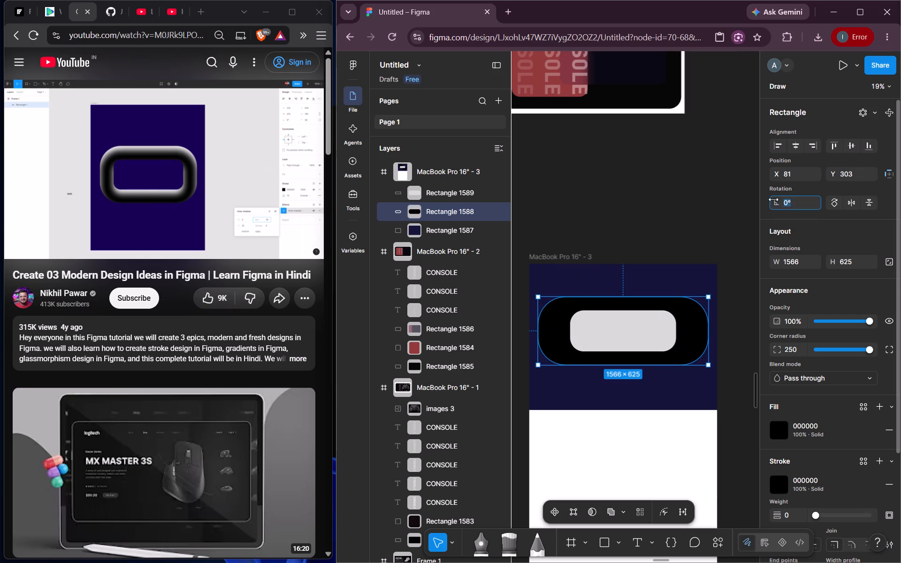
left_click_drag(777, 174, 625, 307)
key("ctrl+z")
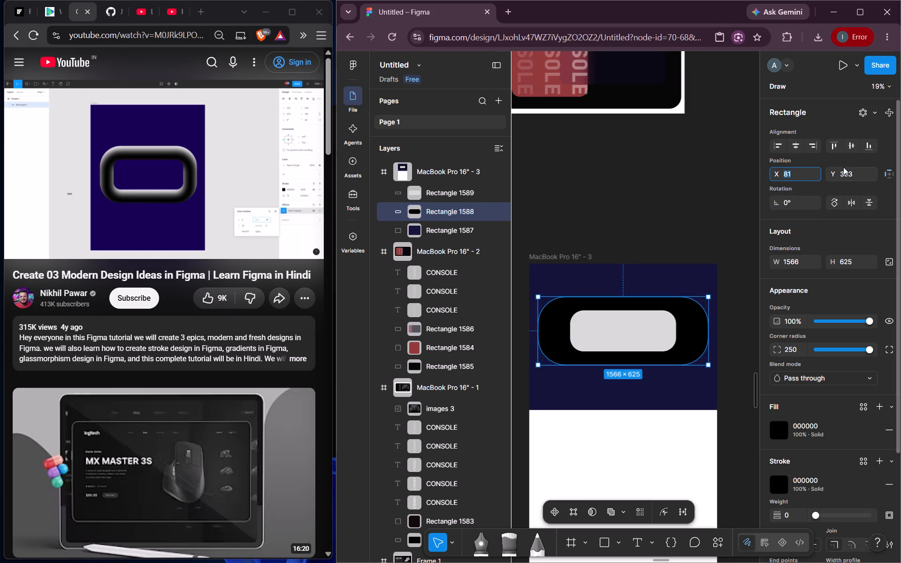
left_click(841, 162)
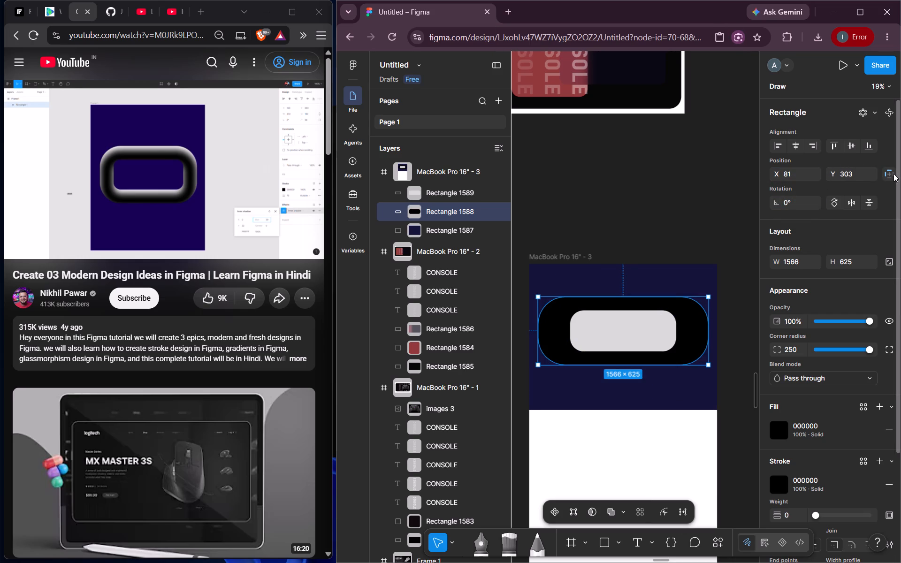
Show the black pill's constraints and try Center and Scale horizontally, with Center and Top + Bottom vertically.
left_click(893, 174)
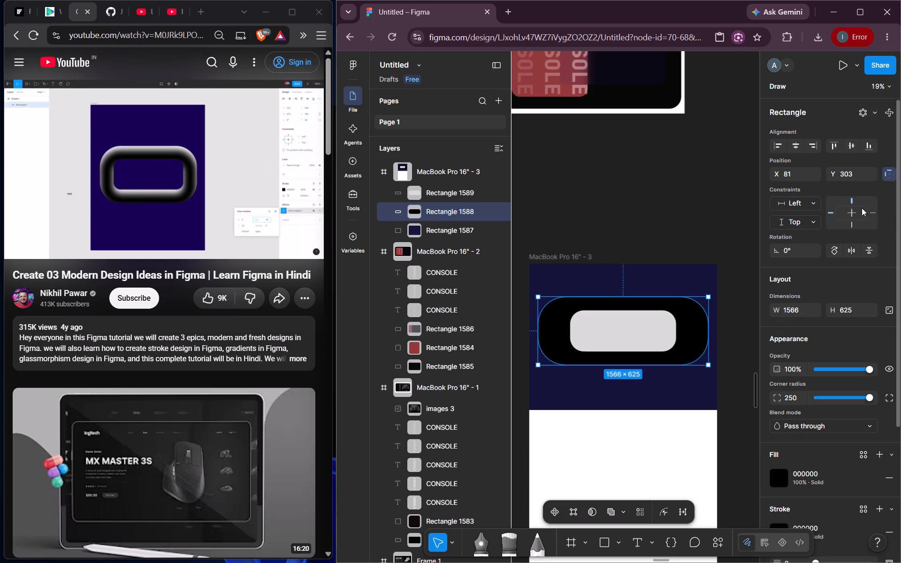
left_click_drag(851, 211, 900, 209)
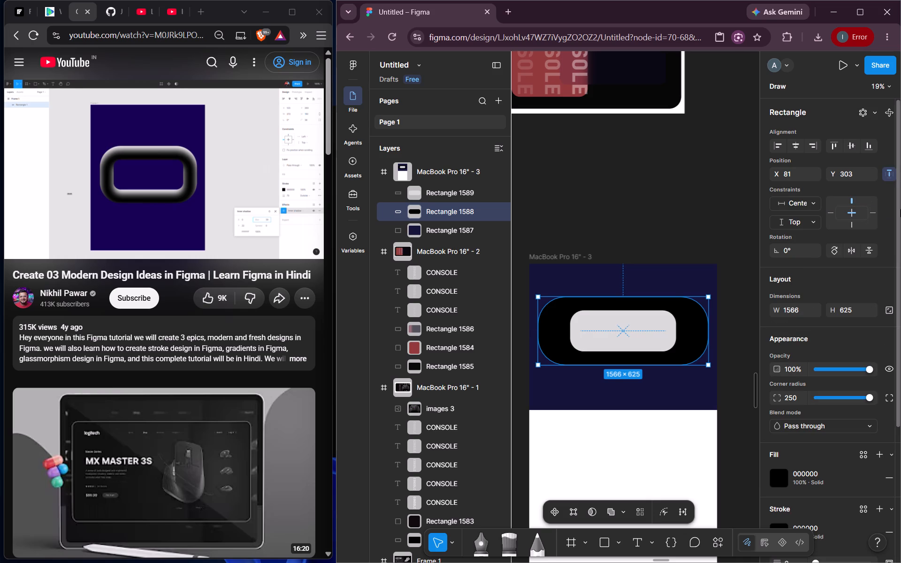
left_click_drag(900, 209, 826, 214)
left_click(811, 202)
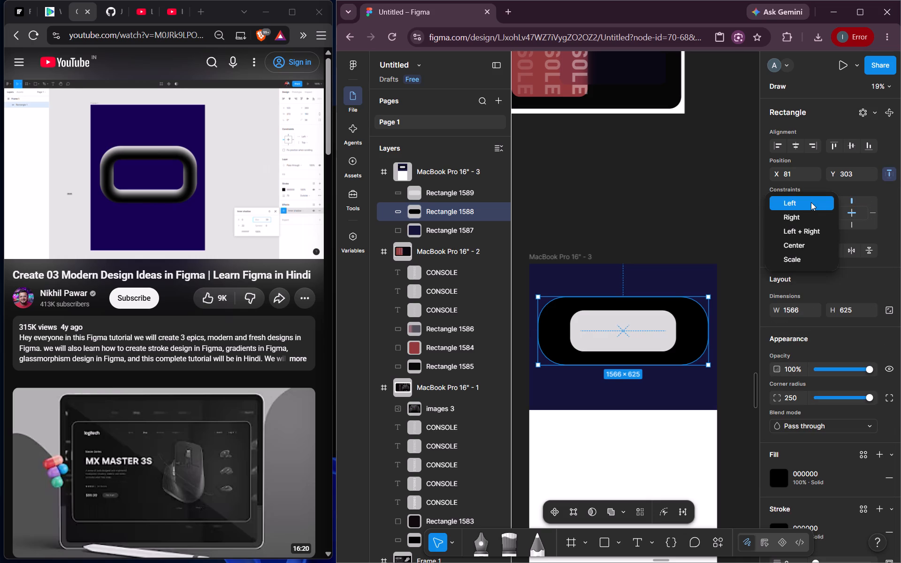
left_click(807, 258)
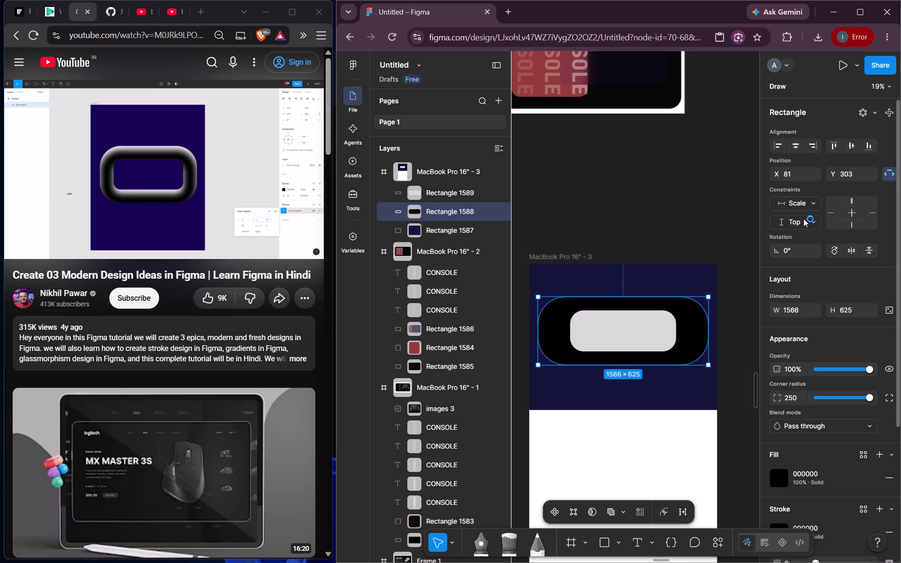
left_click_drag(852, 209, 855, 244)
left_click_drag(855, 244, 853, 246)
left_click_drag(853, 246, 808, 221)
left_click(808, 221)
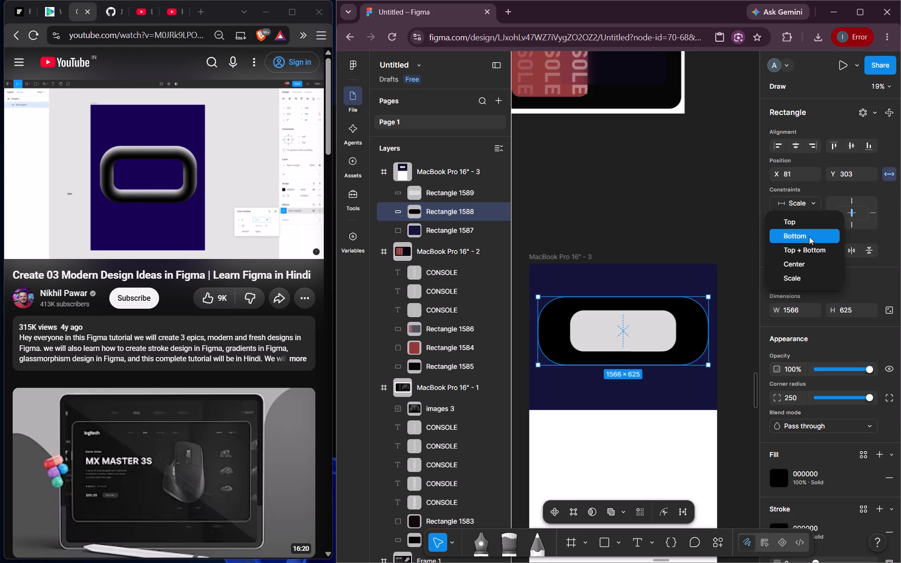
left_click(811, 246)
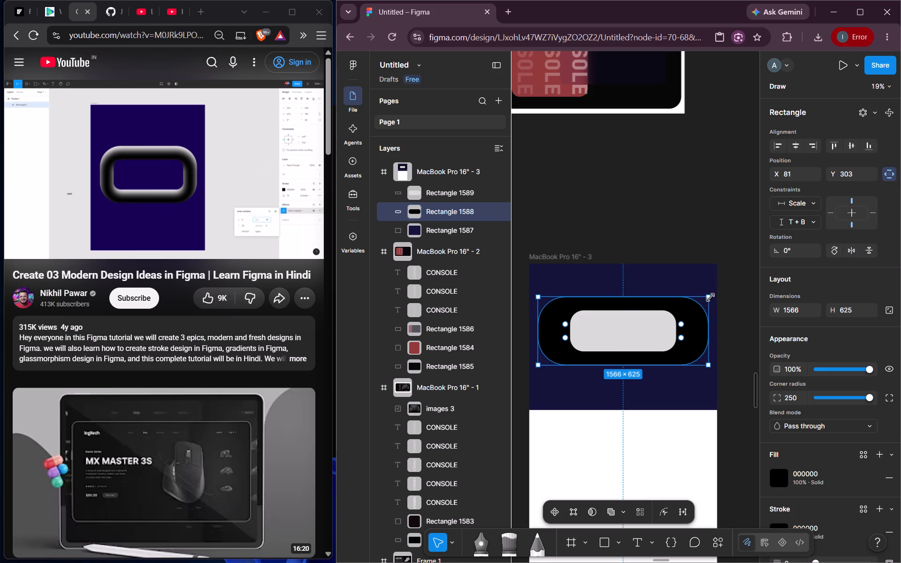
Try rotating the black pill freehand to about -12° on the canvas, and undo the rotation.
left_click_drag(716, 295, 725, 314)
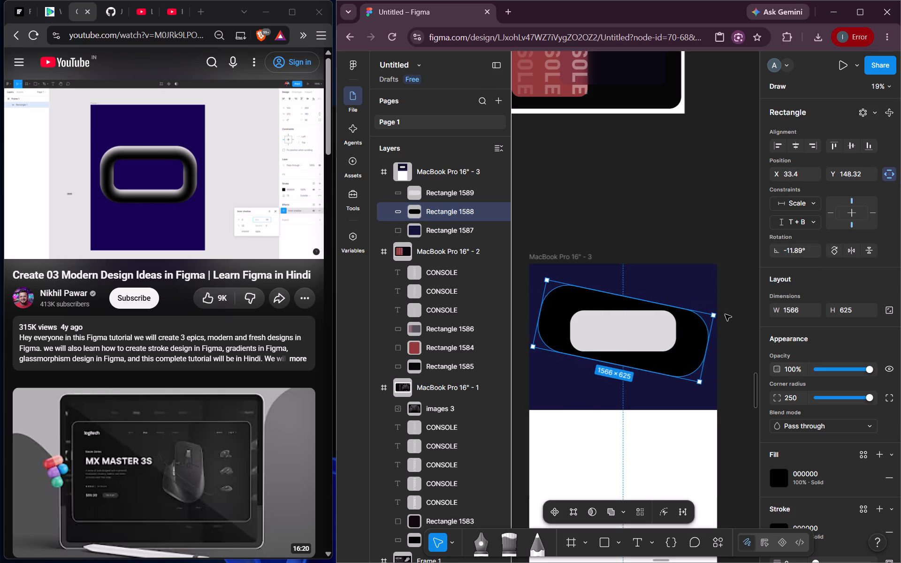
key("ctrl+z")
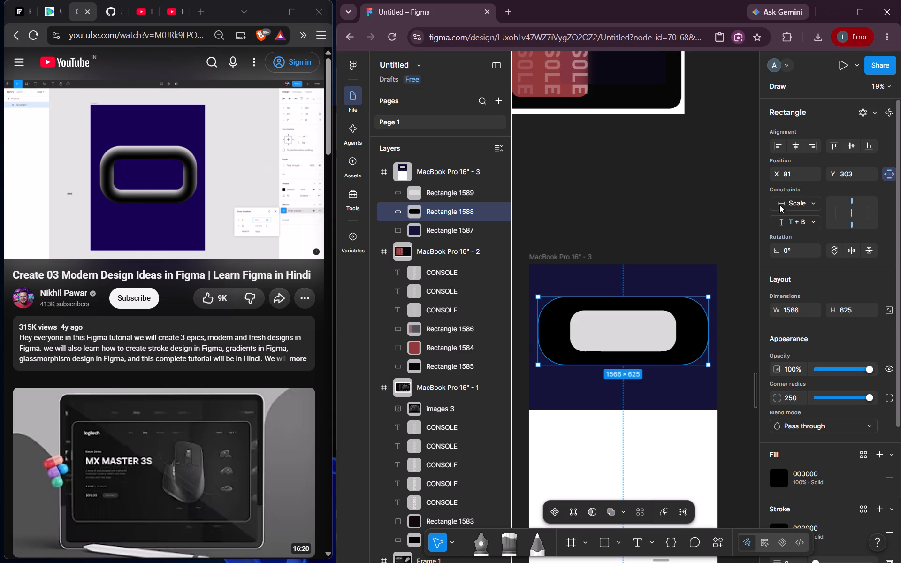
Set the black pill's constraints to Center horizontally and Center vertically, also trying Bottom for the vertical constraint.
left_click(849, 211)
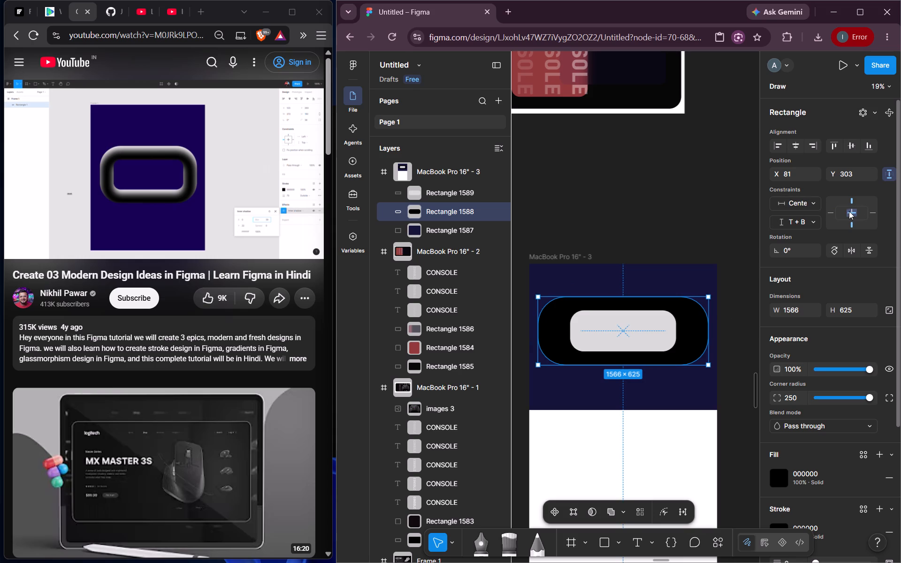
triple_click(849, 211)
double_click(849, 211)
left_click_drag(849, 211, 850, 221)
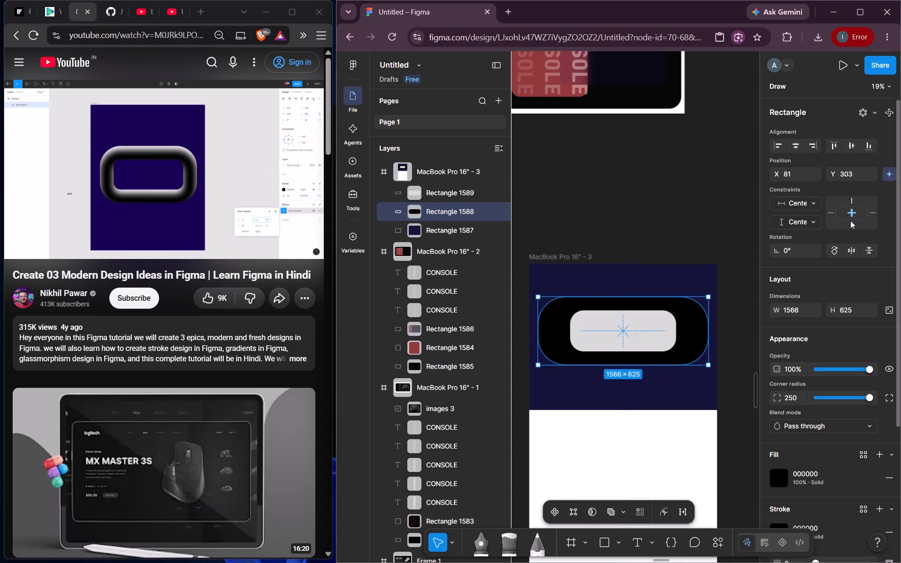
left_click_drag(850, 221, 852, 224)
triple_click(852, 224)
double_click(852, 224)
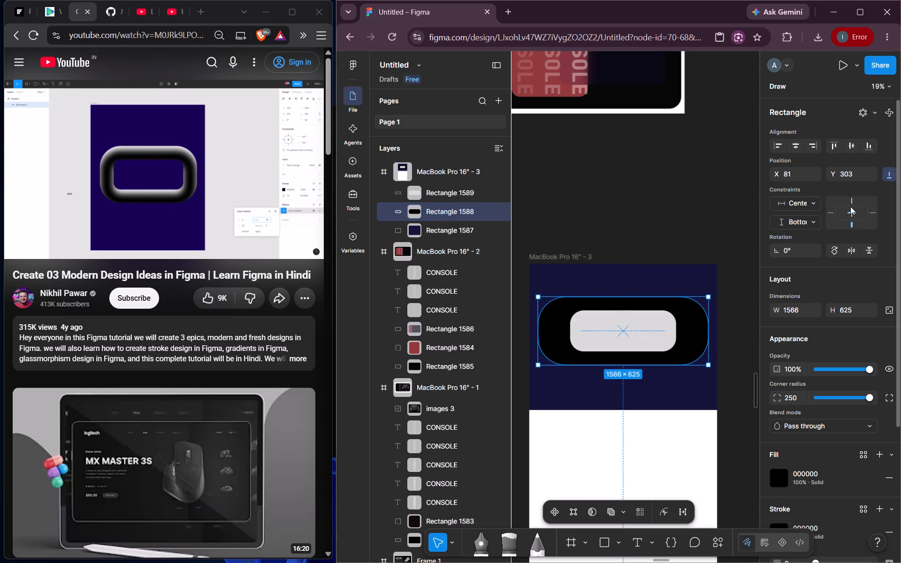
left_click(850, 201)
triple_click(851, 213)
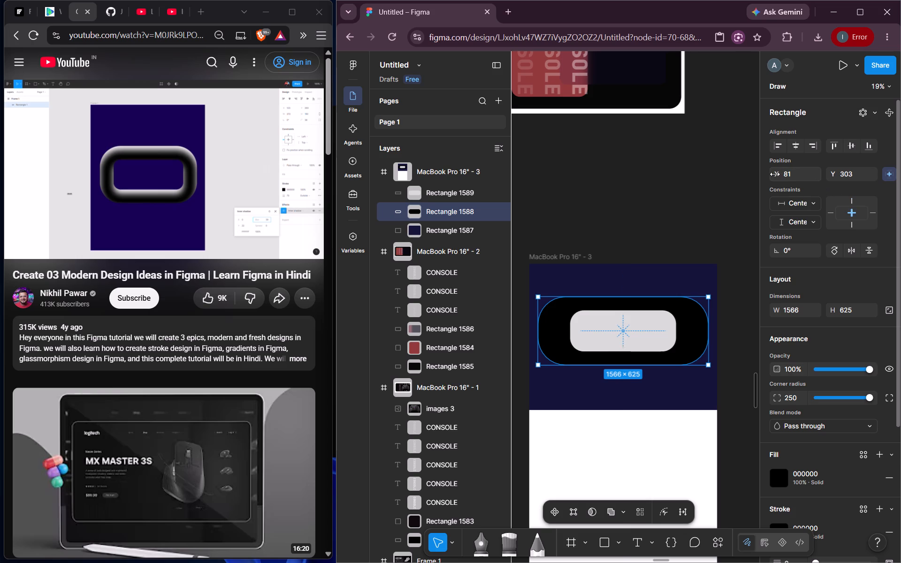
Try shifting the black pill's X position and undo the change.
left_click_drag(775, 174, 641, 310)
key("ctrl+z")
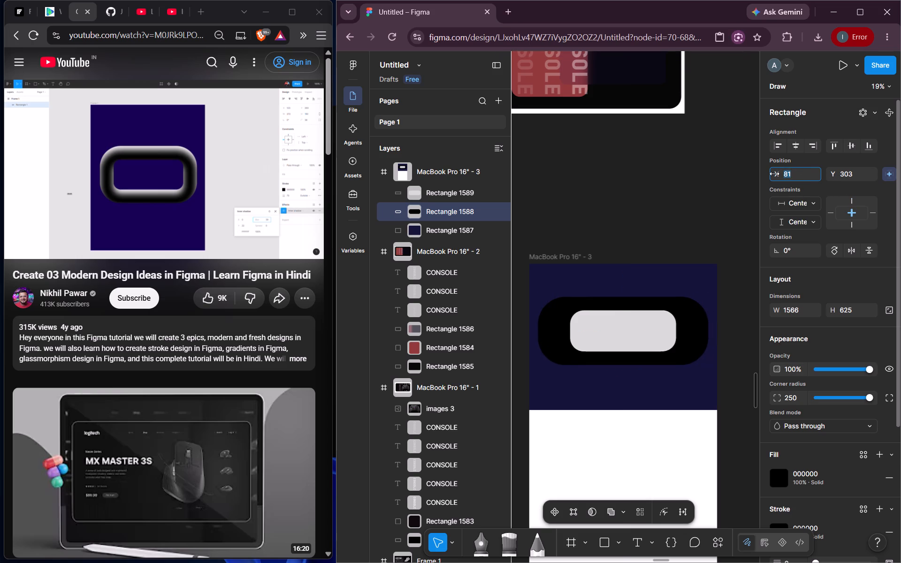
Change the black pill's horizontal constraint to Left + Right and look through the vertical constraint options.
left_click(805, 200)
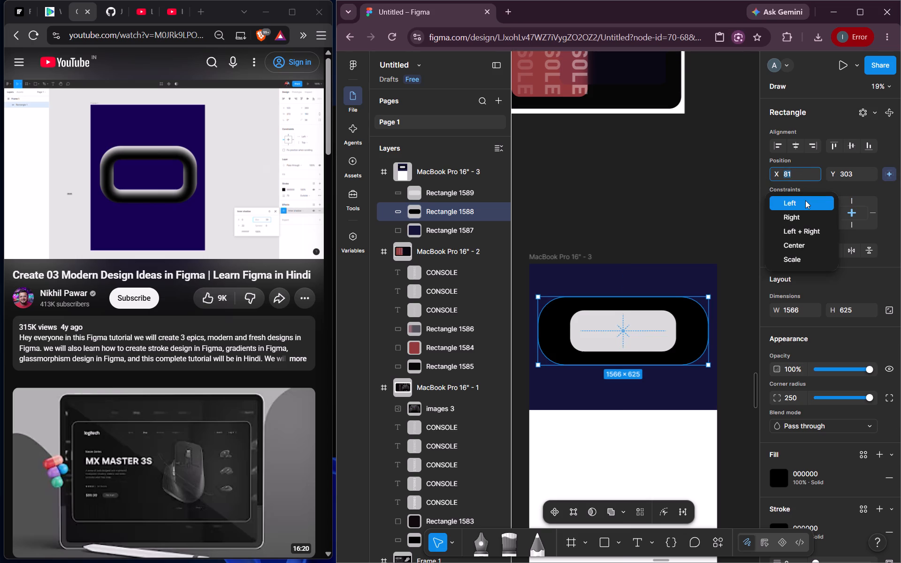
left_click(824, 230)
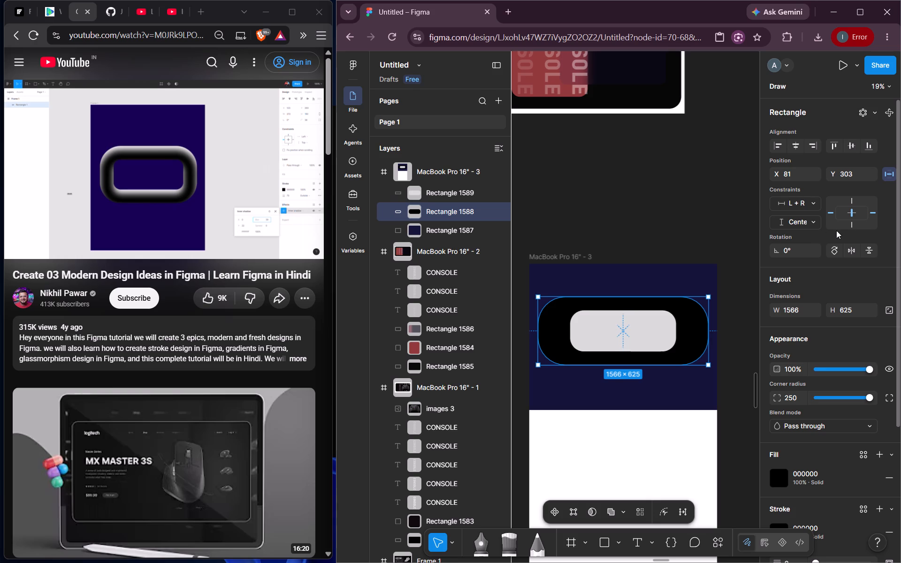
left_click(814, 223)
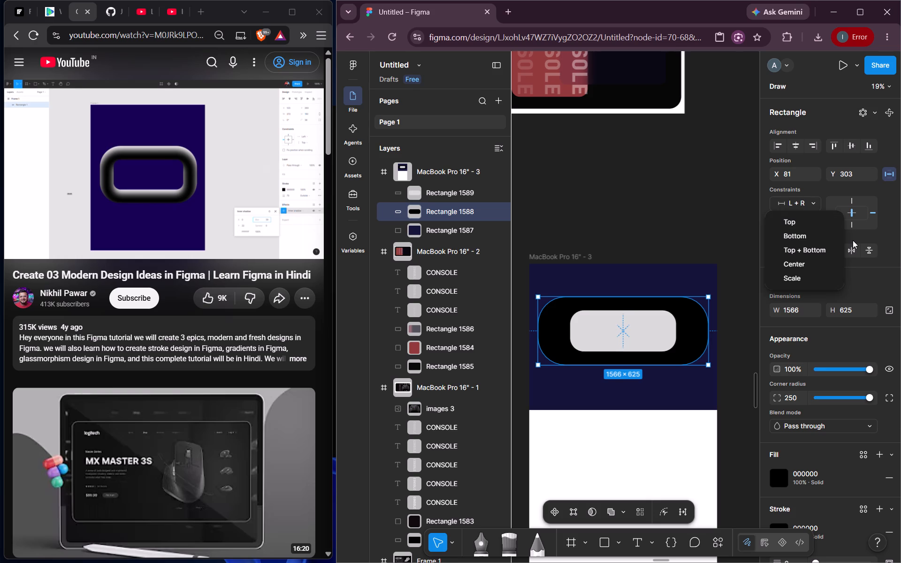
left_click(853, 237)
scroll(875, 204, "up", 1)
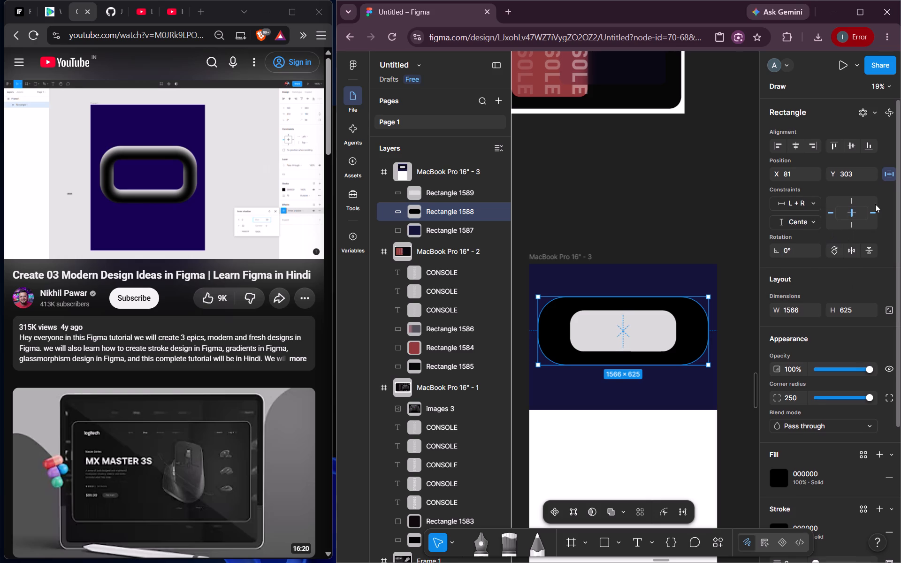
Draw a rectangle about 474 × 420 in the white area below the navy background of MacBook Pro 16" - 3.
left_click(693, 248)
scroll(687, 333, "down", 1)
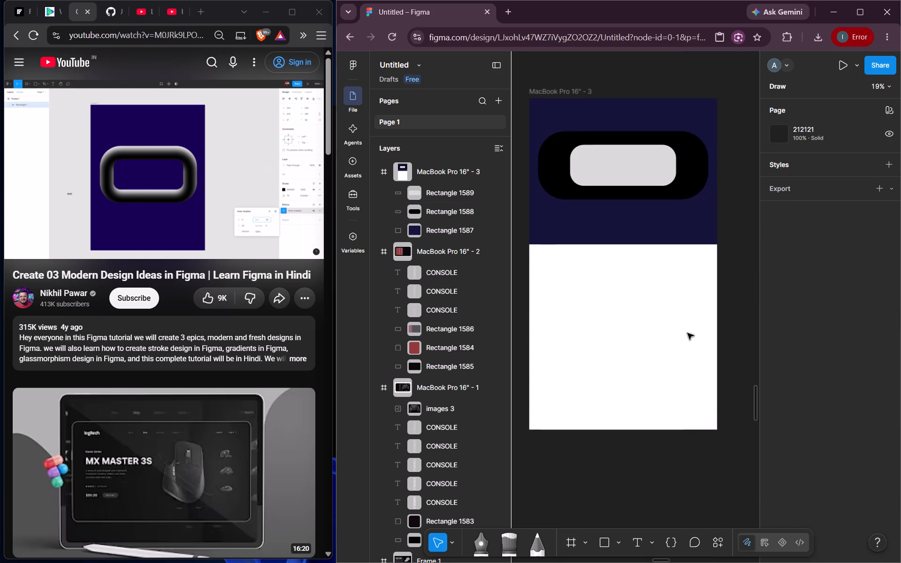
scroll(687, 333, "down", 1)
left_click(684, 368)
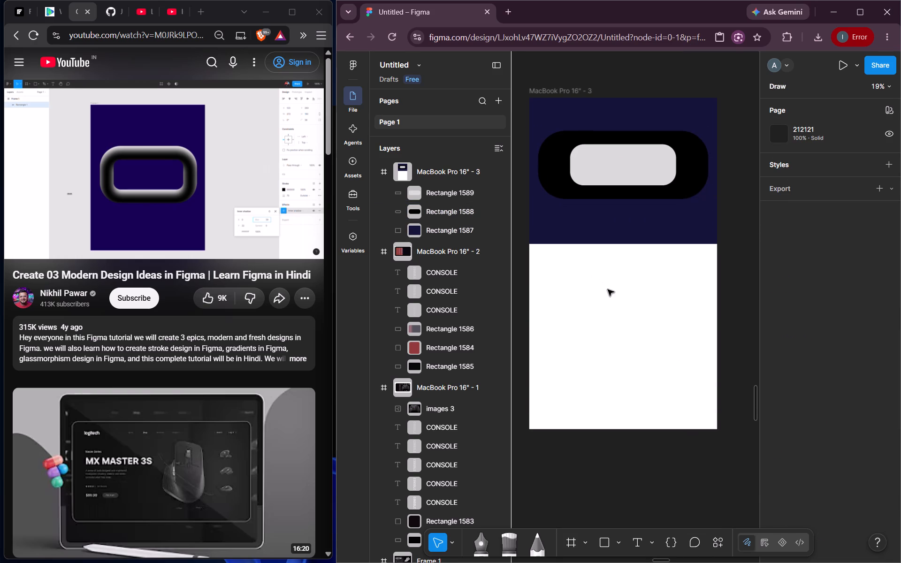
left_click(606, 288)
left_click(596, 542)
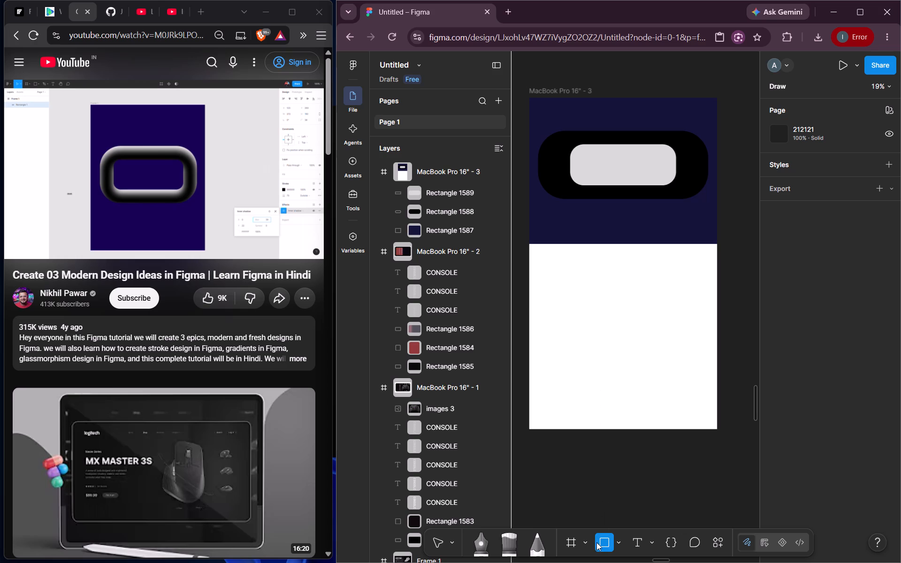
left_click_drag(579, 307, 631, 353)
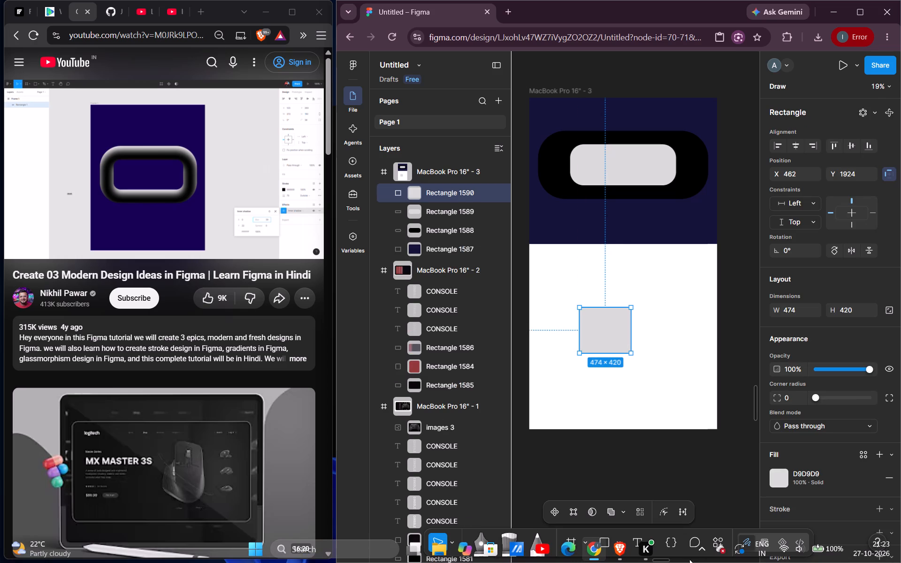
Close the browser window containing the Figma design.
left_click(900, 6)
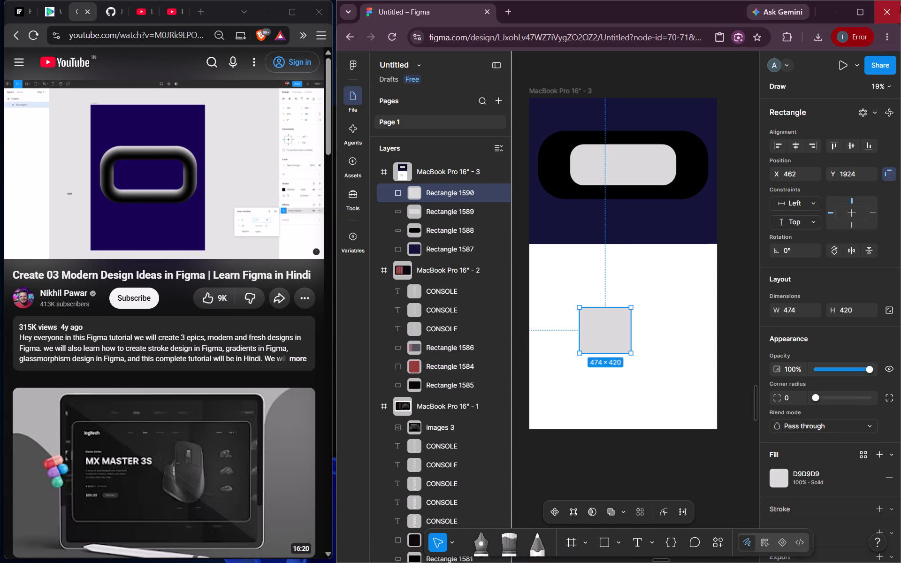
left_click(444, 33)
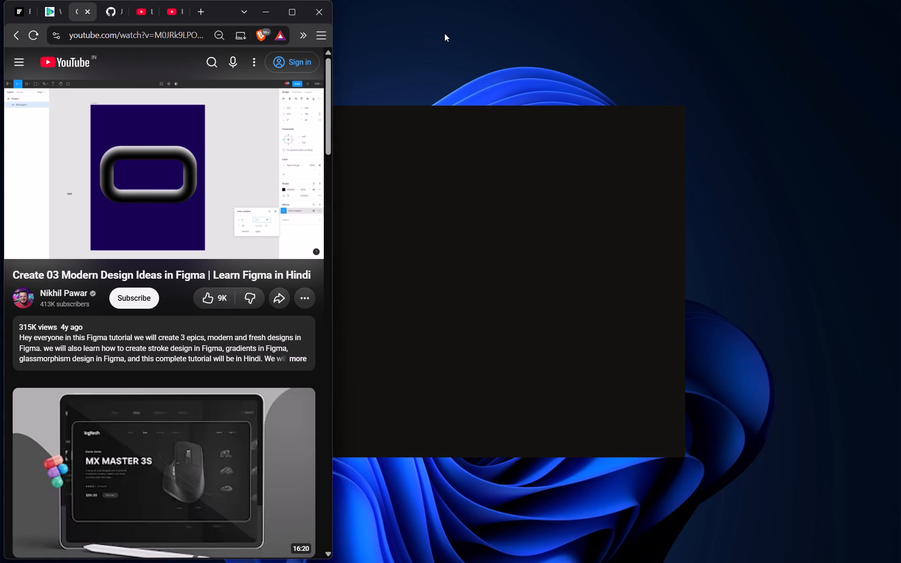